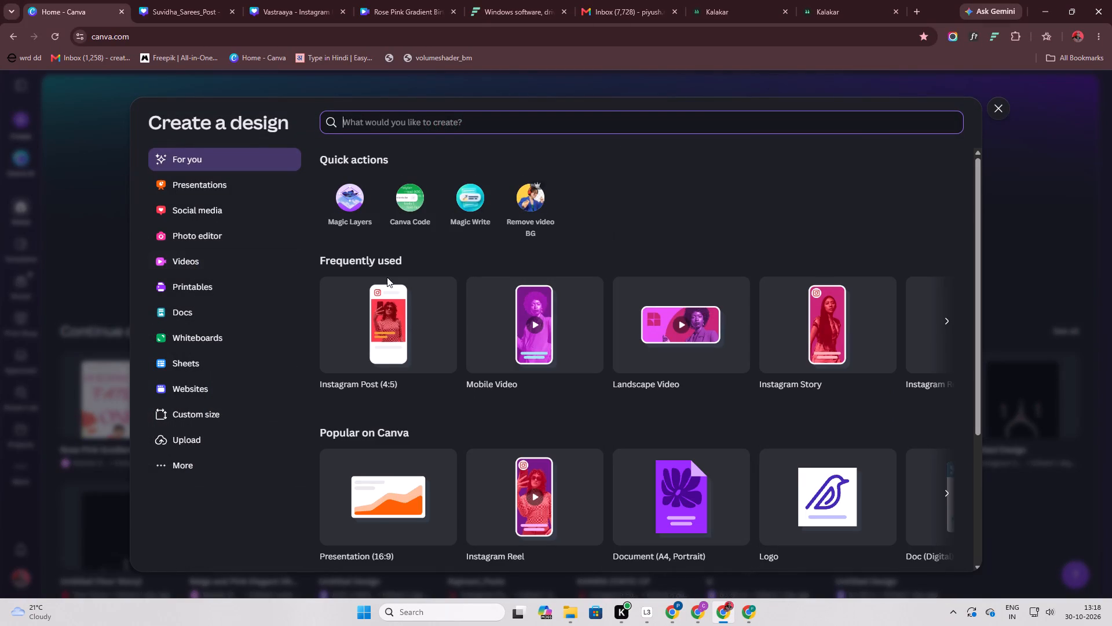
Create a new blank Instagram Post (4:5) design.
{"action": "left_click", "coordinate": [392, 330]}
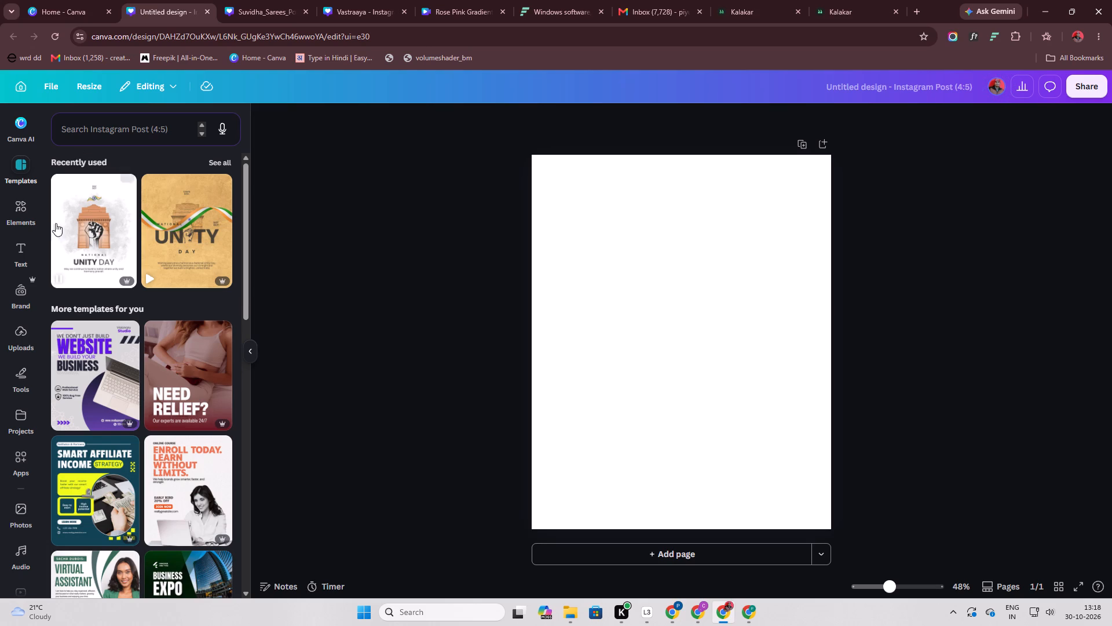
Upload the "Winter Stock Ready Blanket Sale" image from the Downloads folder.
{"action": "left_click", "coordinate": [9, 337]}
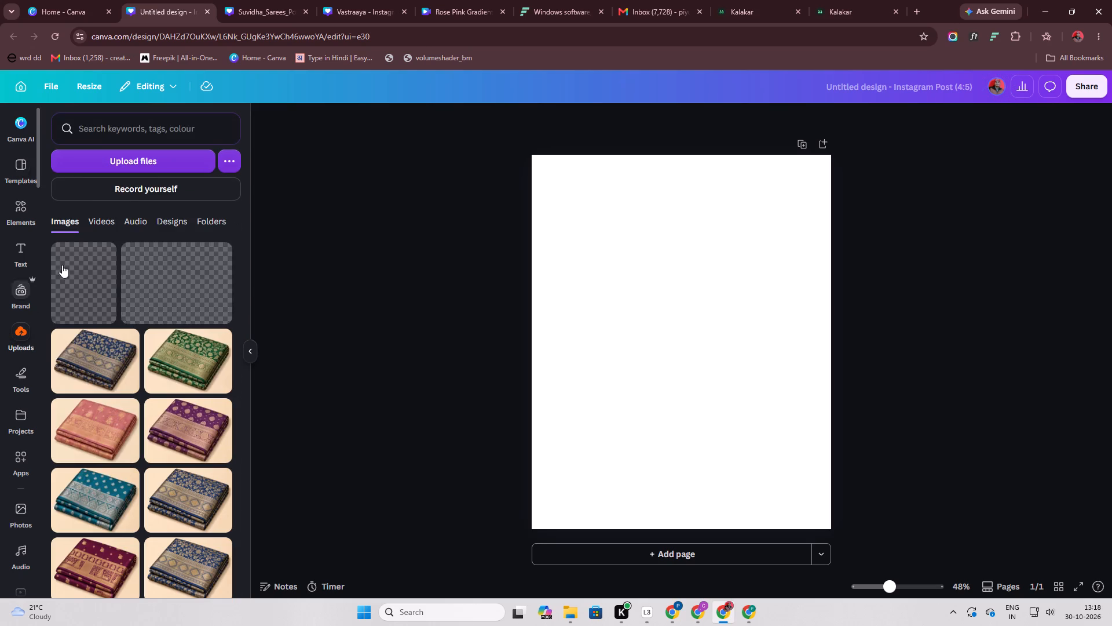
{"action": "left_click", "coordinate": [105, 161]}
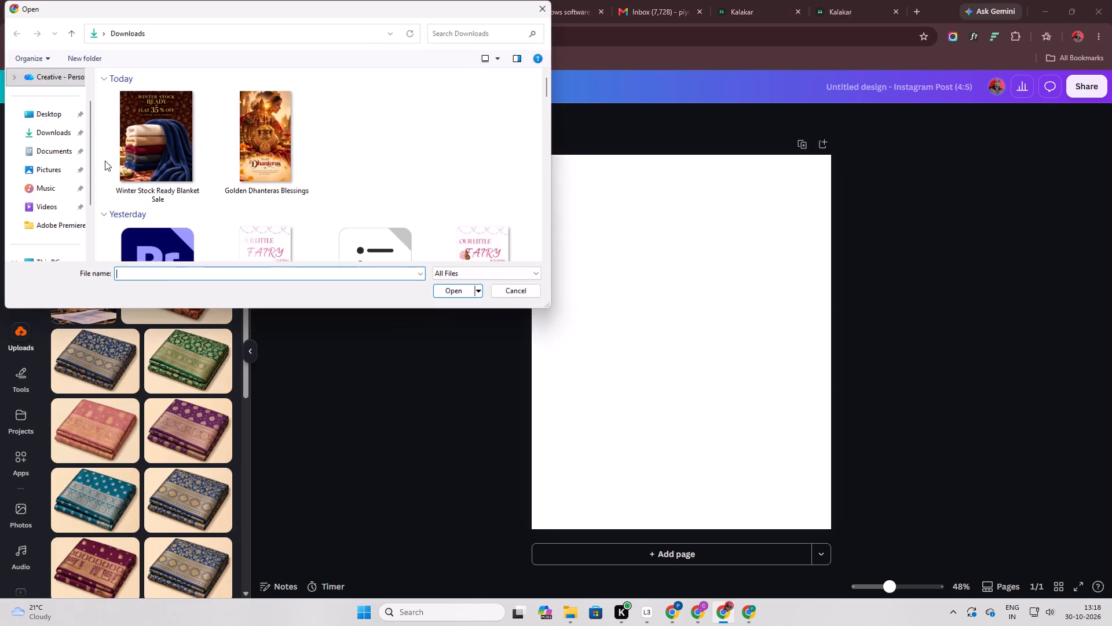
{"action": "left_click", "coordinate": [159, 134]}
{"action": "left_click", "coordinate": [448, 294]}
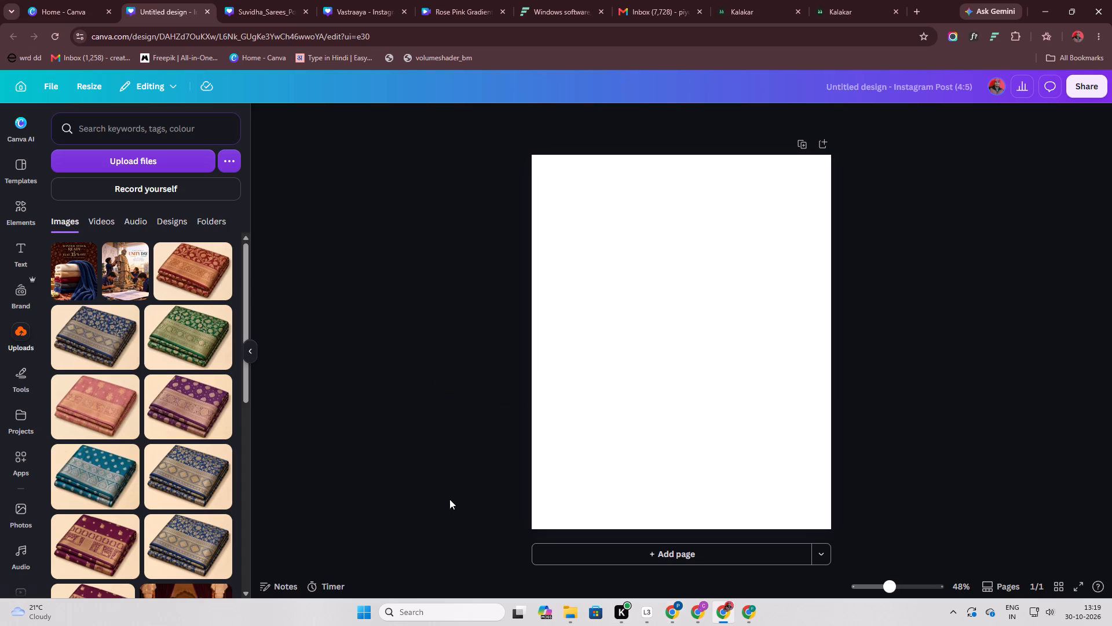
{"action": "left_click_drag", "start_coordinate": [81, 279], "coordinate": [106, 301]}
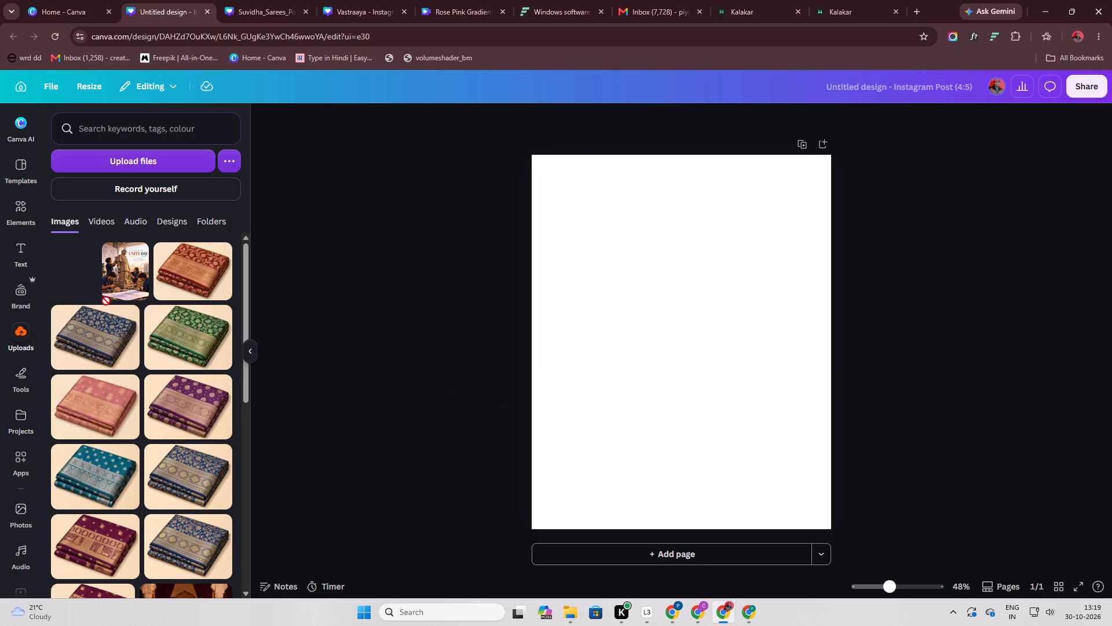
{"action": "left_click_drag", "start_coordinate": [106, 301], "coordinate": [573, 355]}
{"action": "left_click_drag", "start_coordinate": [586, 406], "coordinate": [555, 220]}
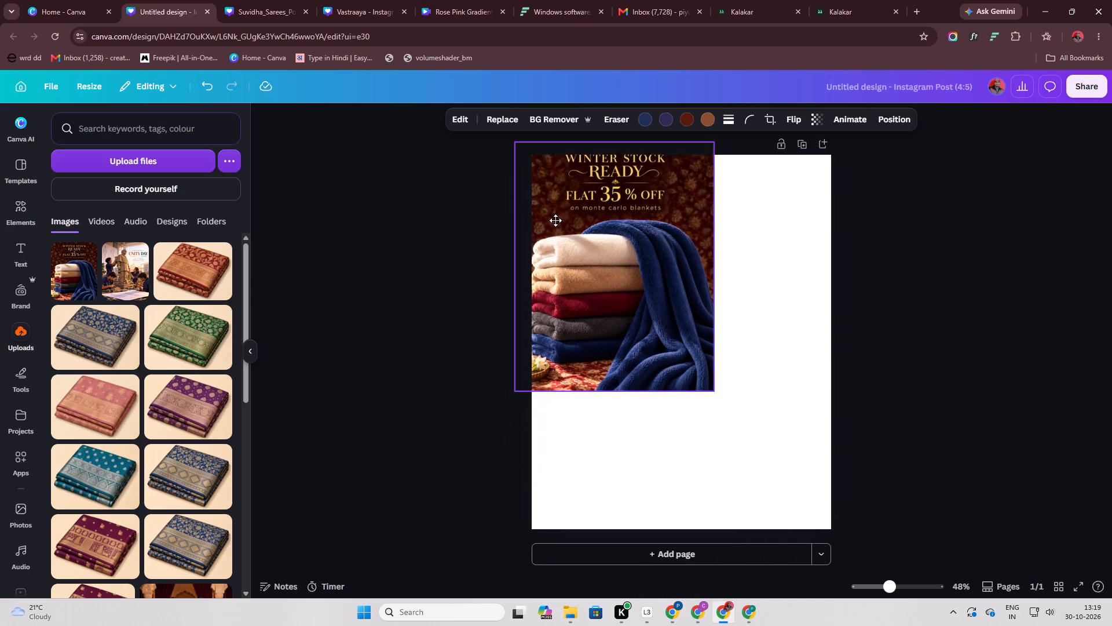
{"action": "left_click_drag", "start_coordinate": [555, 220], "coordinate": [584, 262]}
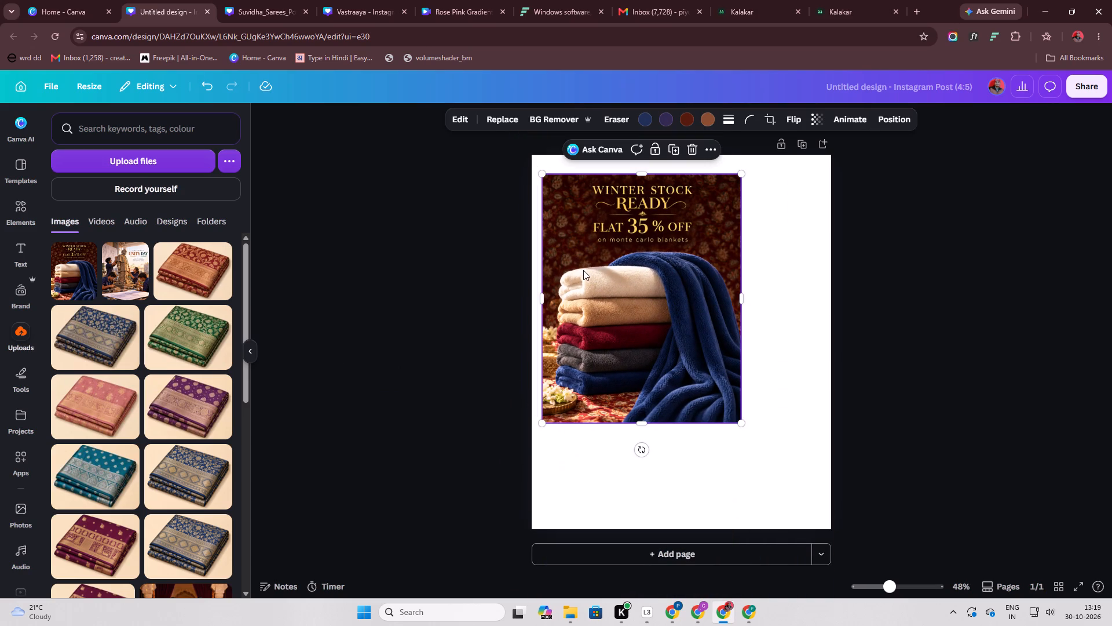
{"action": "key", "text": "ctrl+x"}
Place the uploaded winter blanket sale image on the blank page so that it fills the whole page.
{"action": "left_click_drag", "start_coordinate": [72, 272], "coordinate": [568, 183]}
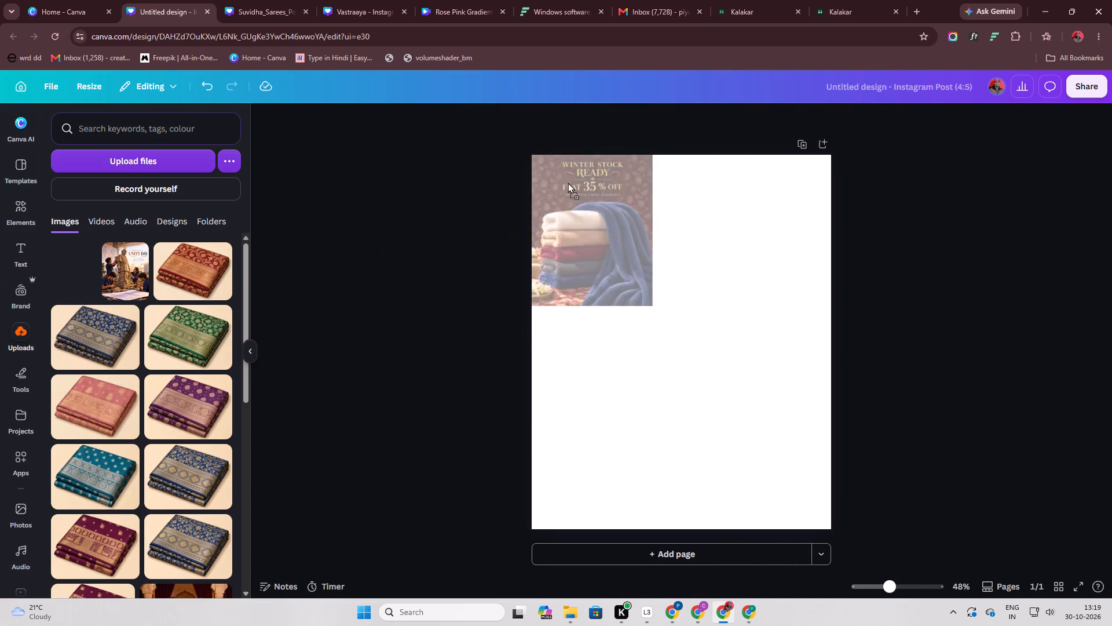
{"action": "left_click_drag", "start_coordinate": [568, 183], "coordinate": [536, 180]}
{"action": "left_click", "coordinate": [982, 335]}
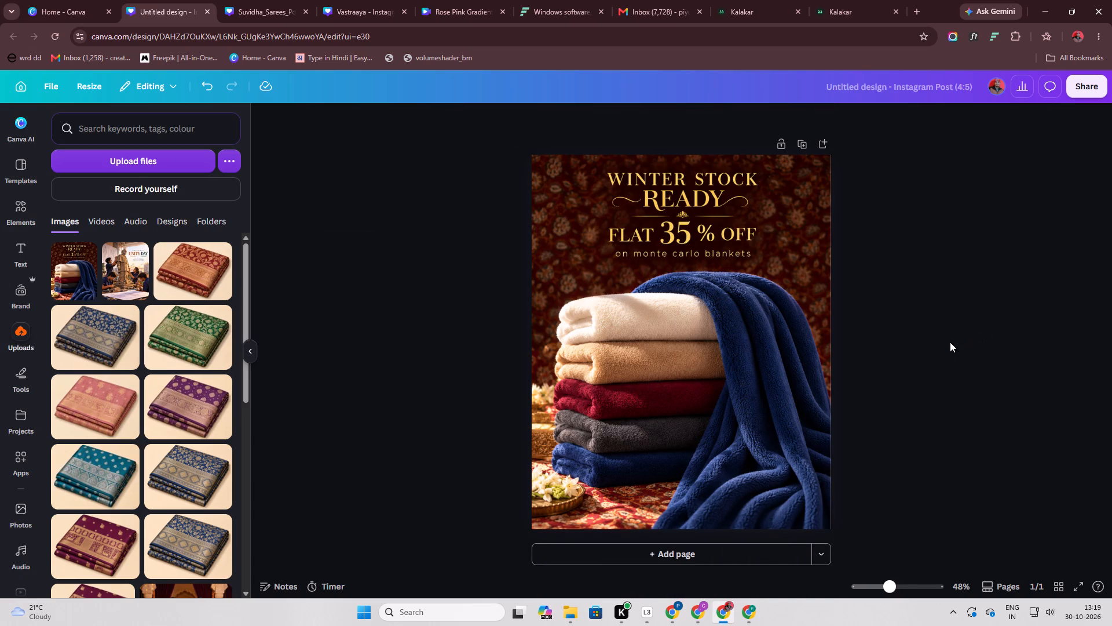
Widen the blanket sale image so it extends slightly past the page's right edge.
{"action": "left_click", "coordinate": [778, 380]}
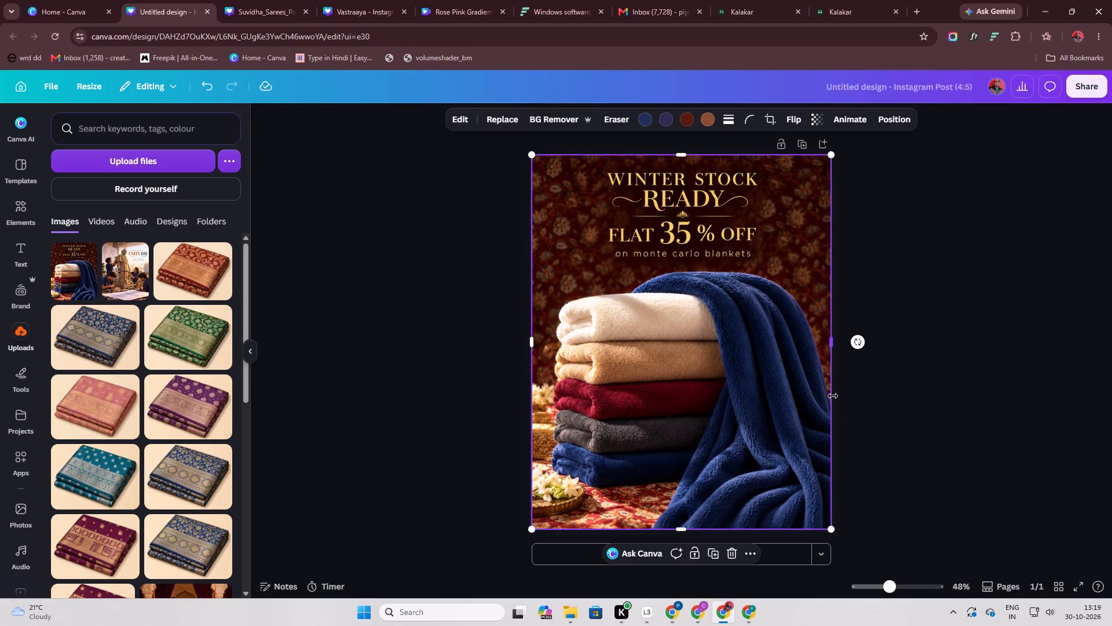
{"action": "left_click", "coordinate": [829, 345]}
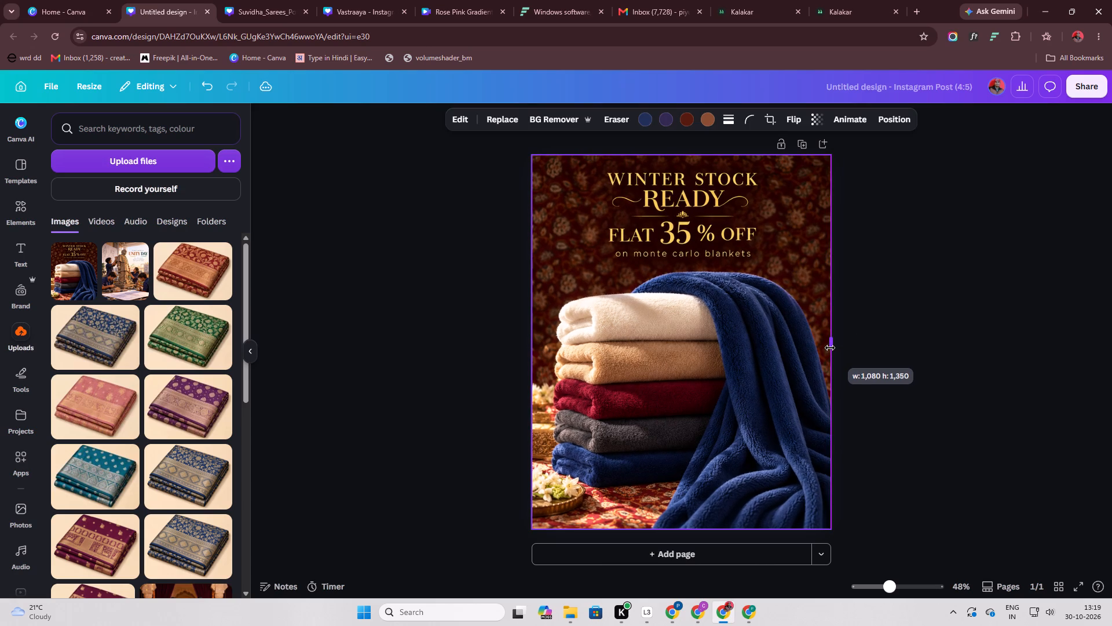
{"action": "left_click", "coordinate": [978, 293]}
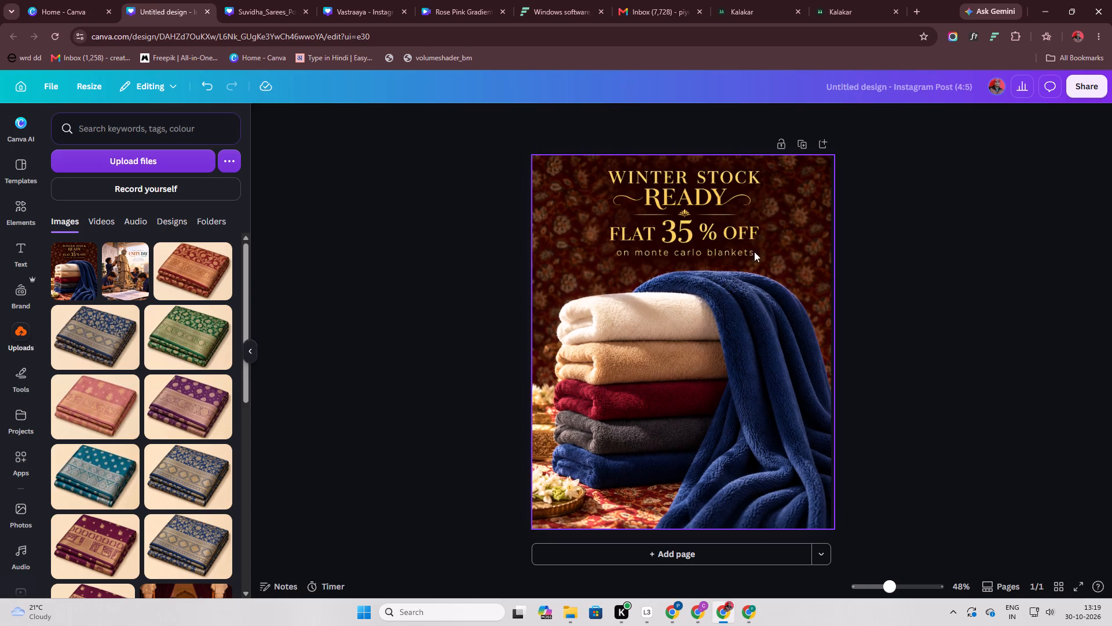
{"action": "left_click", "coordinate": [696, 268]}
{"action": "left_click_drag", "start_coordinate": [990, 273], "coordinate": [985, 271]}
Bring up the available actions for the blanket sale image.
{"action": "left_click", "coordinate": [679, 198]}
{"action": "right_click", "coordinate": [678, 199]}
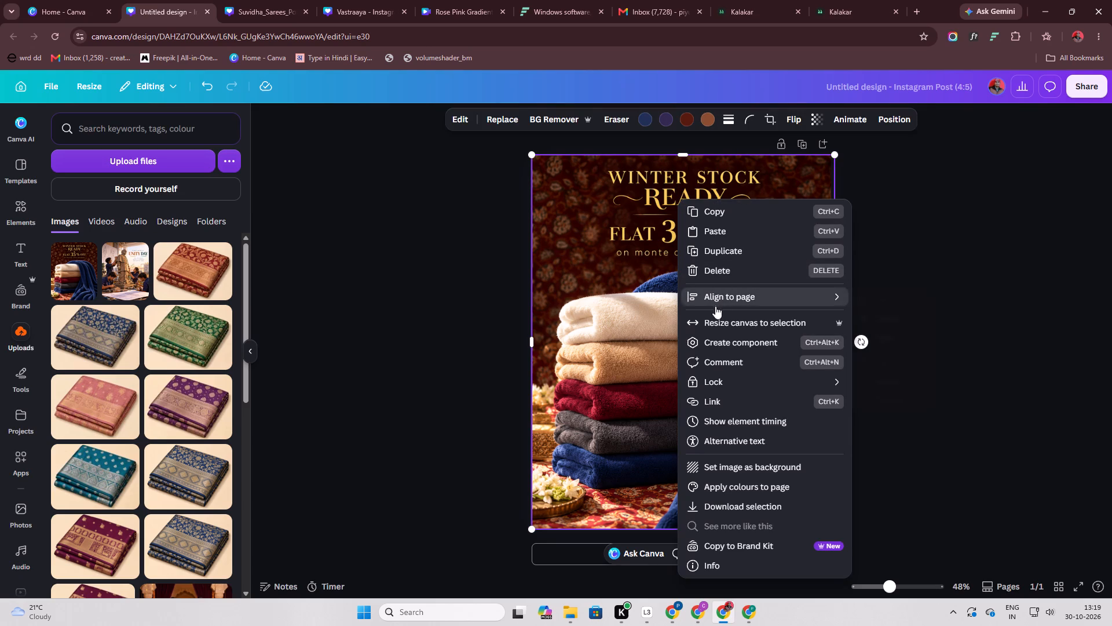
Use Grab Text to extract all the headline text from the blanket poster image as editable text.
{"action": "left_click", "coordinate": [570, 245]}
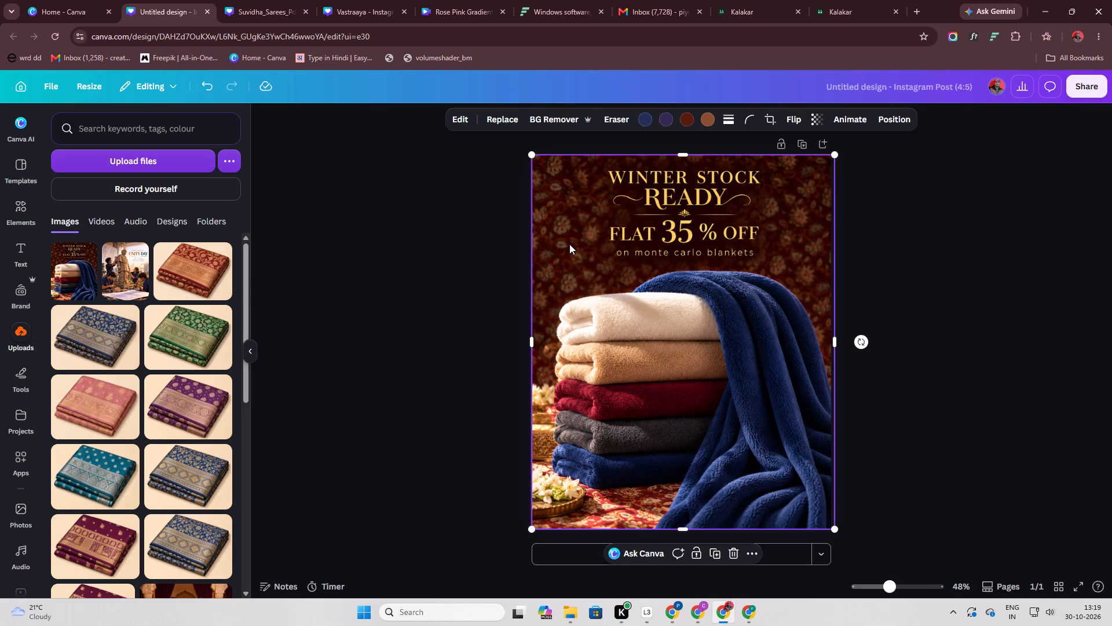
{"action": "left_click", "coordinate": [462, 124]}
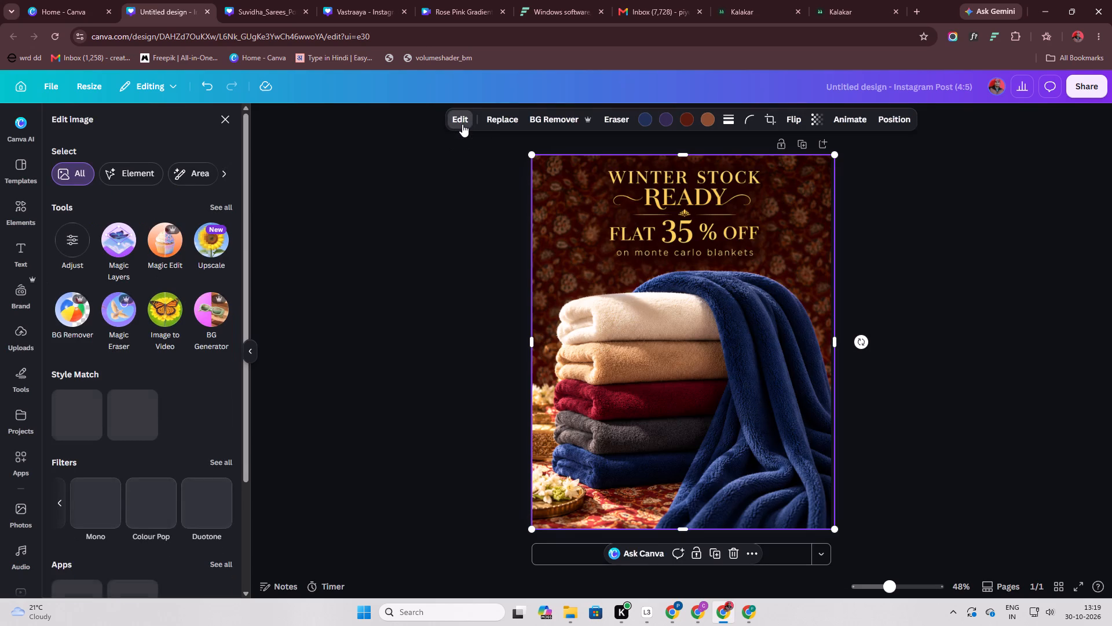
{"action": "left_click", "coordinate": [218, 205]}
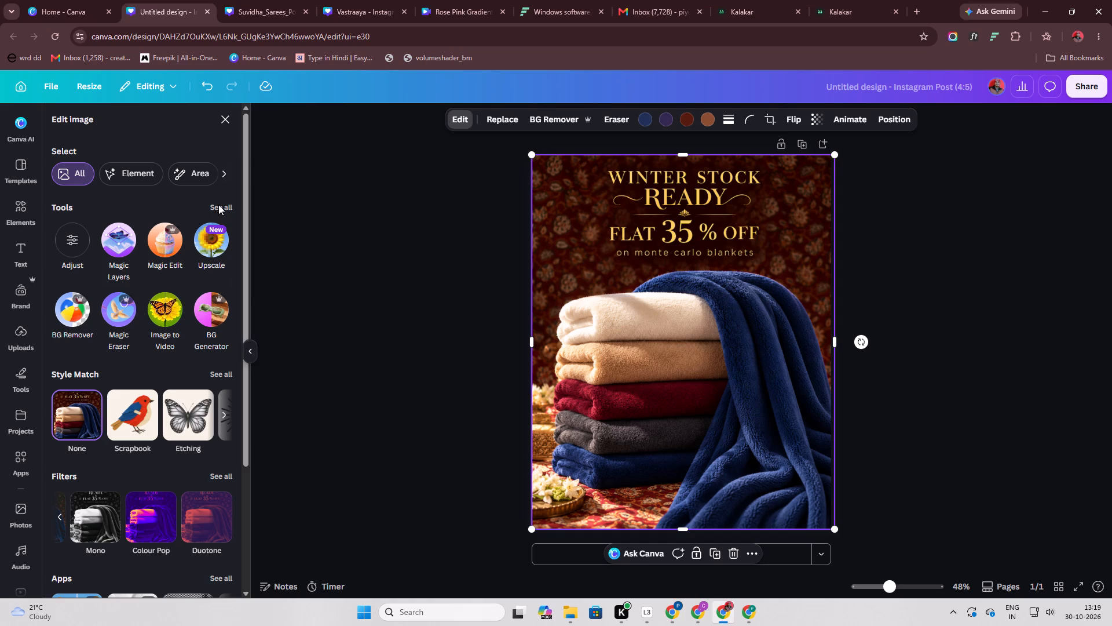
{"action": "left_click", "coordinate": [173, 428]}
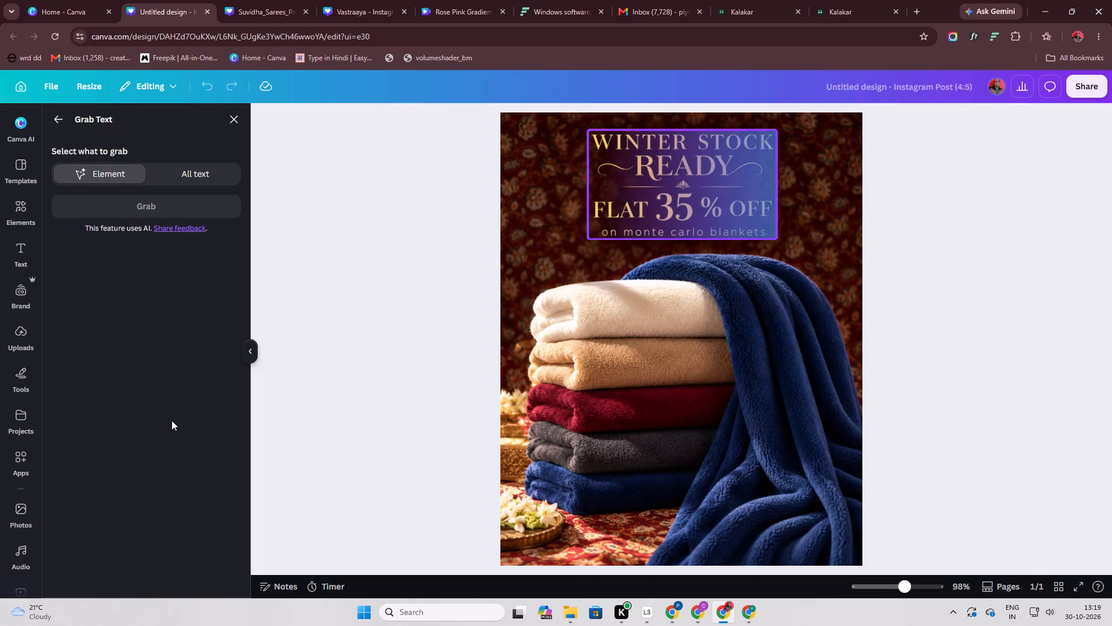
{"action": "left_click", "coordinate": [630, 216]}
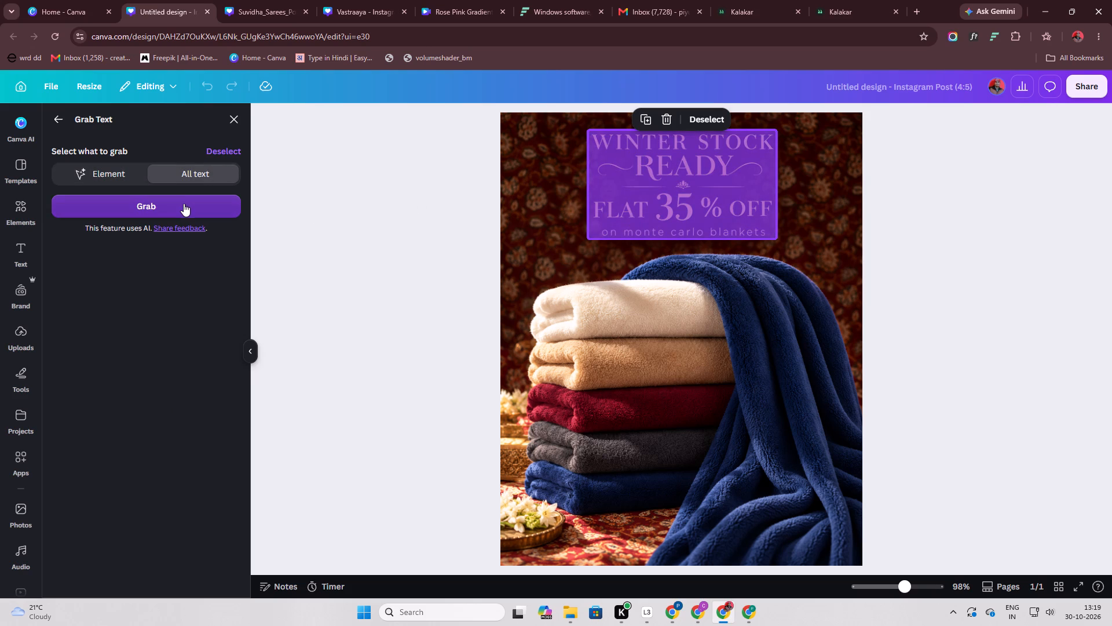
{"action": "left_click", "coordinate": [183, 203]}
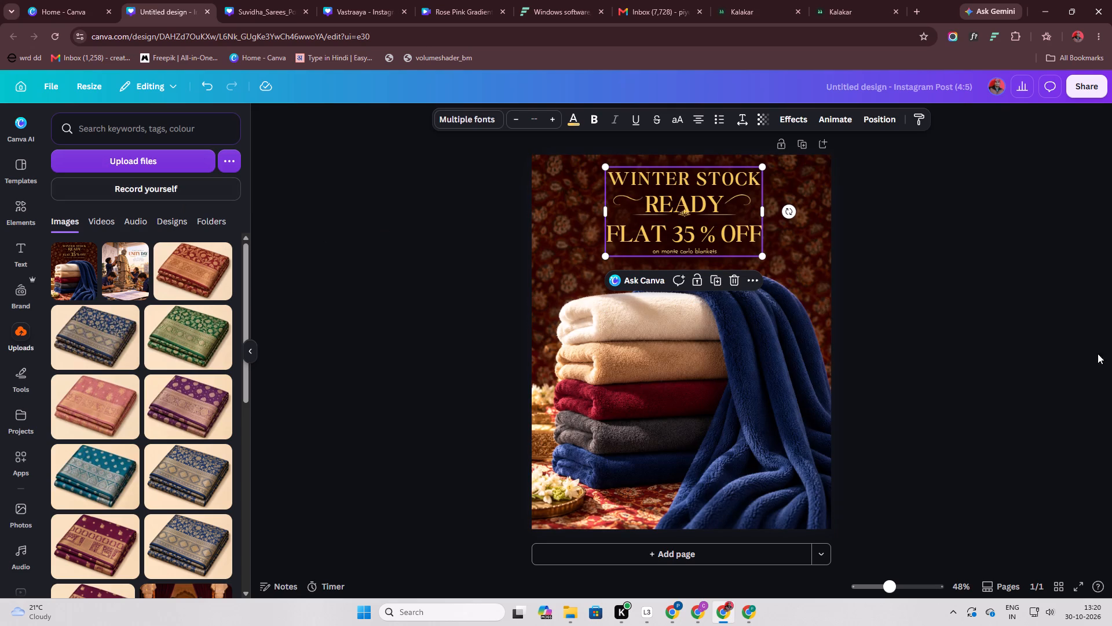
Move the extracted text block slightly up so that "READY" sits just above the gold lotus divider.
{"action": "left_click", "coordinate": [973, 300]}
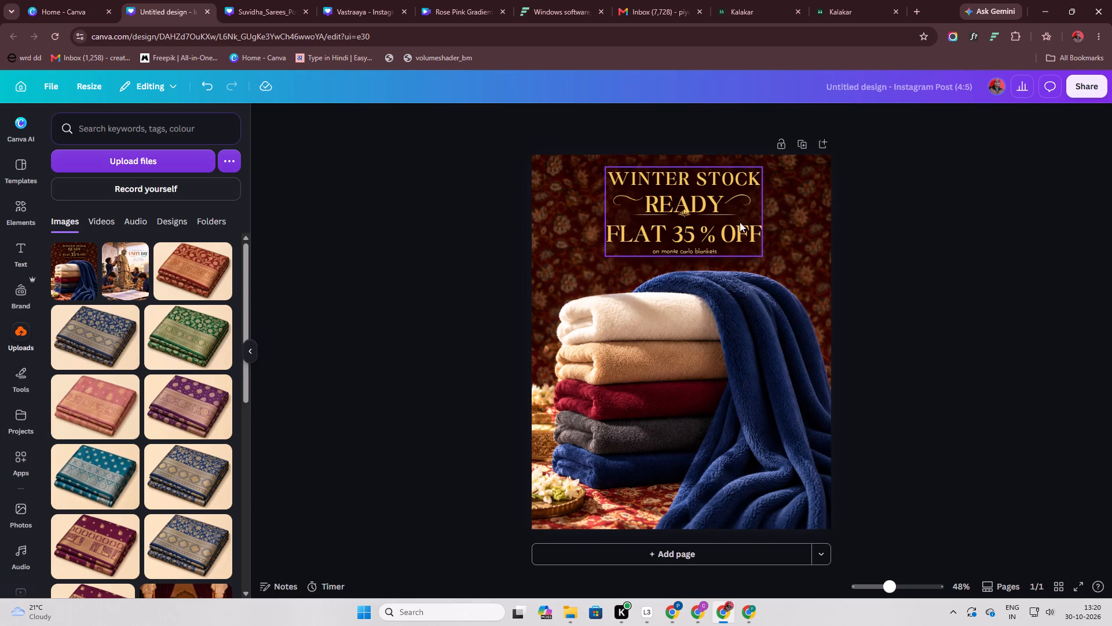
{"action": "scroll", "coordinate": [694, 203], "scroll_direction": "up", "scroll_amount": 9, "text": "ctrl"}
{"action": "left_click", "coordinate": [686, 256]}
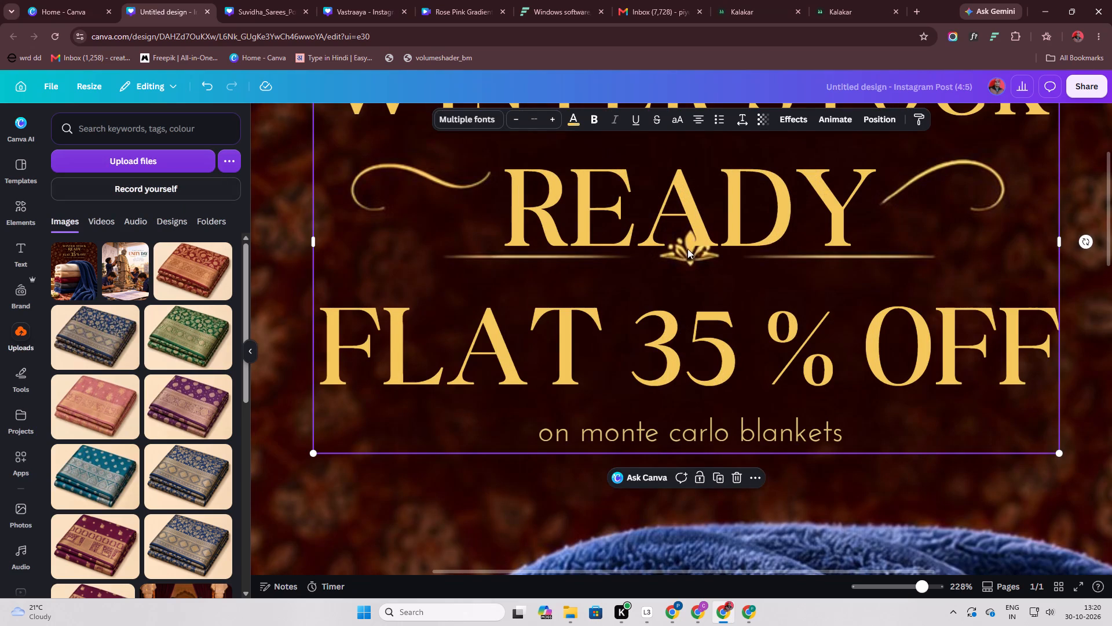
{"action": "left_click_drag", "start_coordinate": [703, 239], "coordinate": [711, 221]}
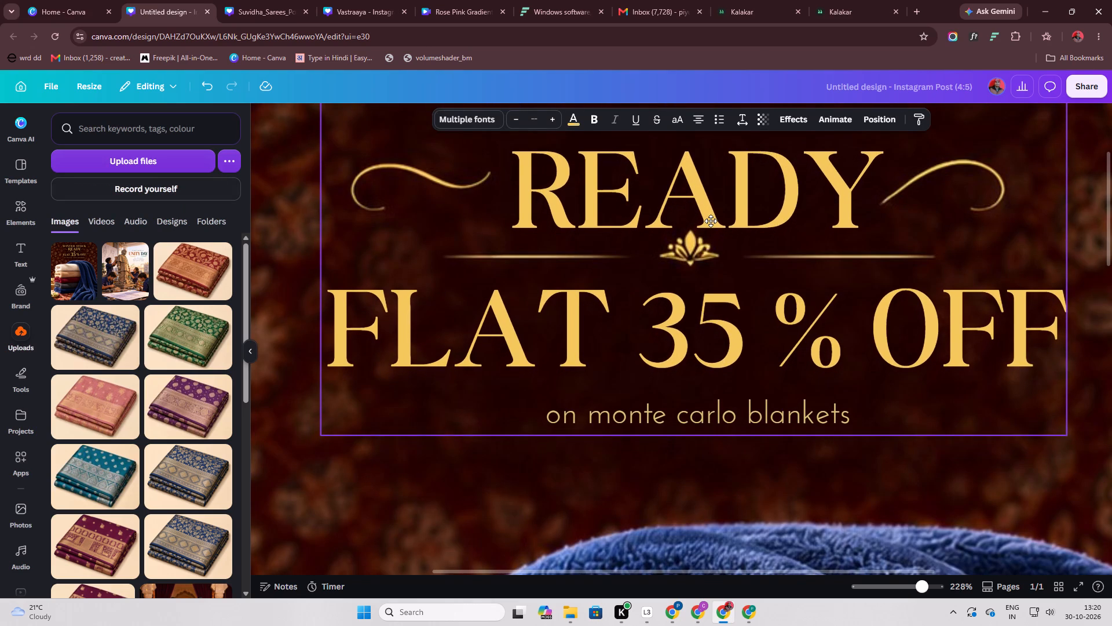
{"action": "left_click_drag", "start_coordinate": [711, 221], "coordinate": [707, 218]}
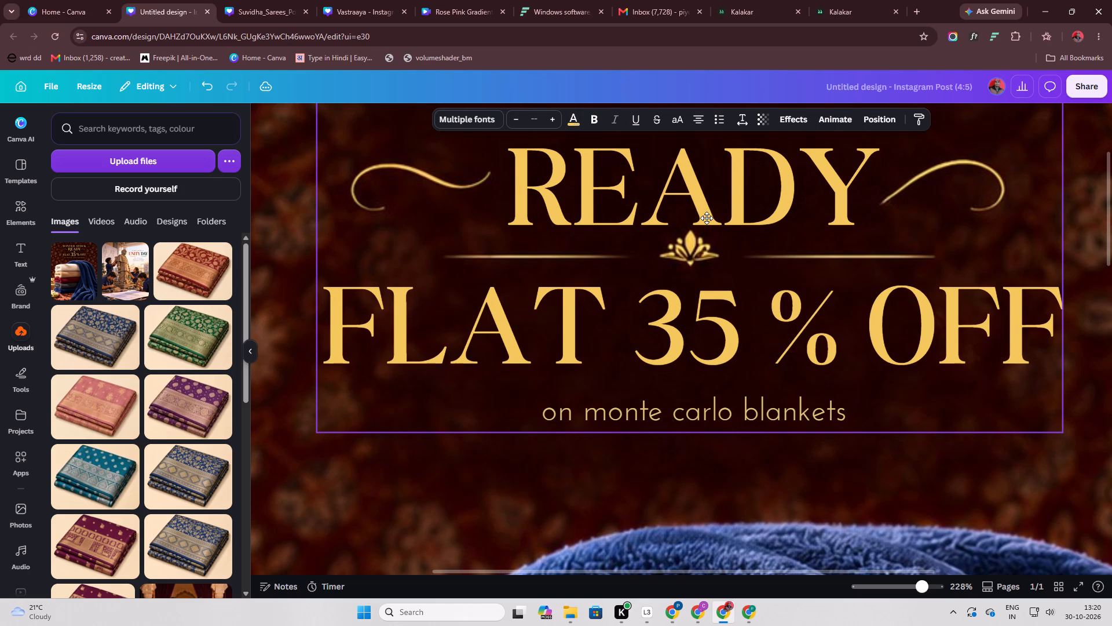
{"action": "left_click_drag", "start_coordinate": [707, 218], "coordinate": [712, 221]}
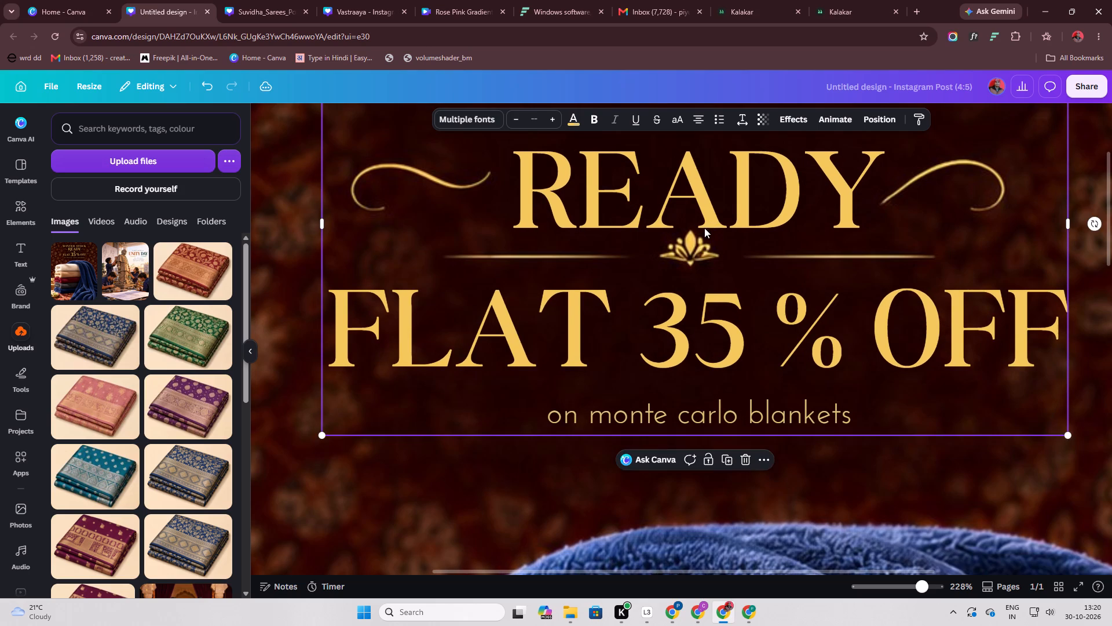
{"action": "scroll", "coordinate": [704, 228], "scroll_direction": "up", "scroll_amount": 5}
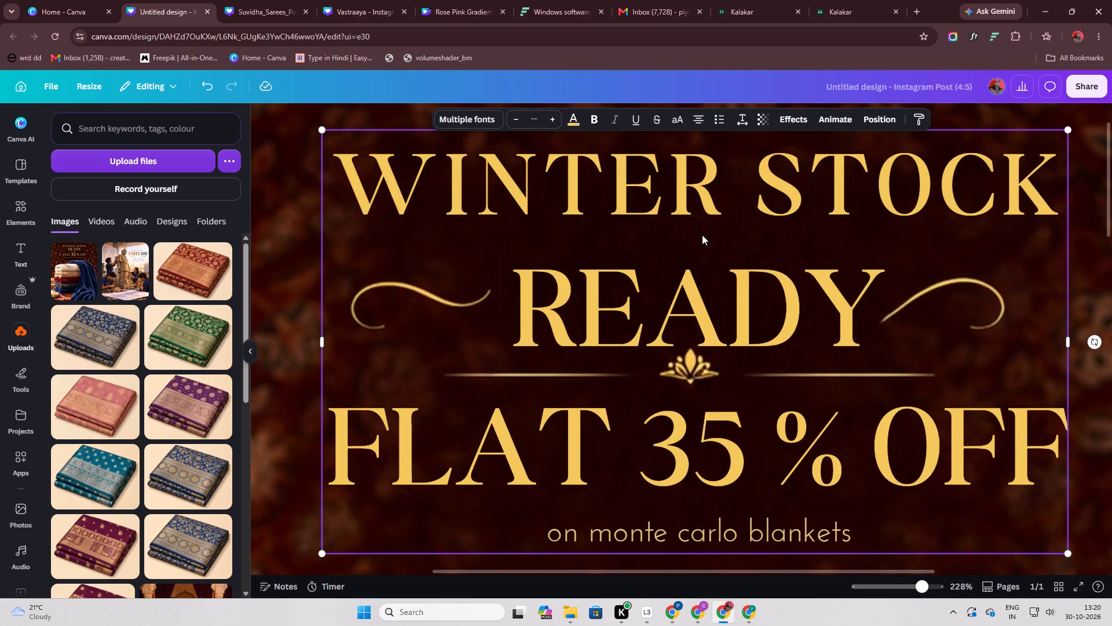
{"action": "left_click", "coordinate": [683, 344]}
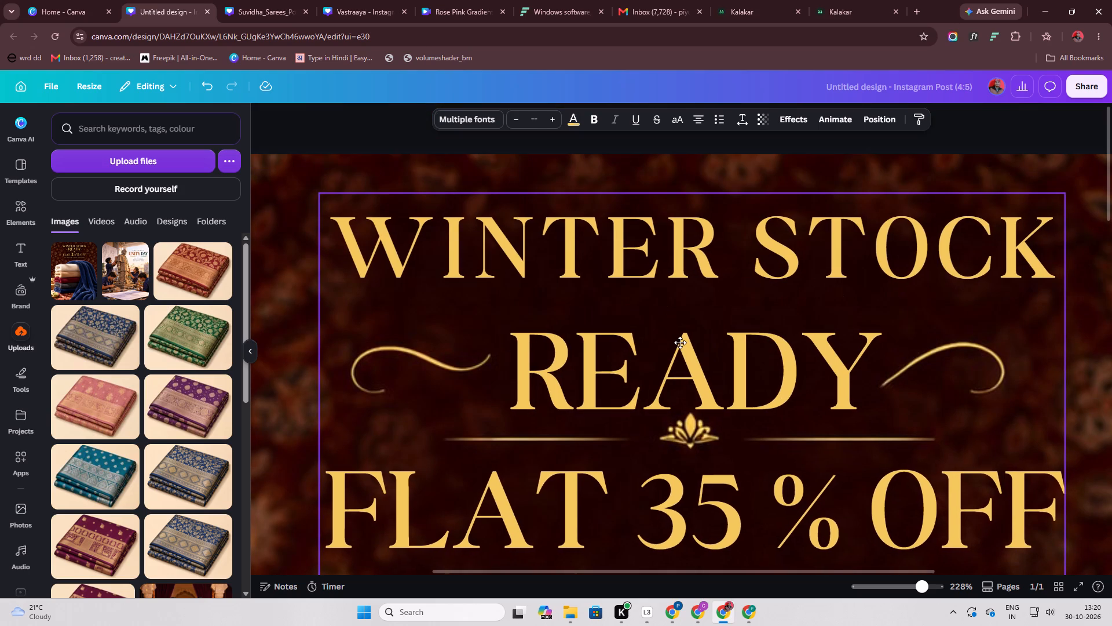
Make the "on monte carlo blankets" line bold.
{"action": "scroll", "coordinate": [709, 319], "scroll_direction": "down", "scroll_amount": 3}
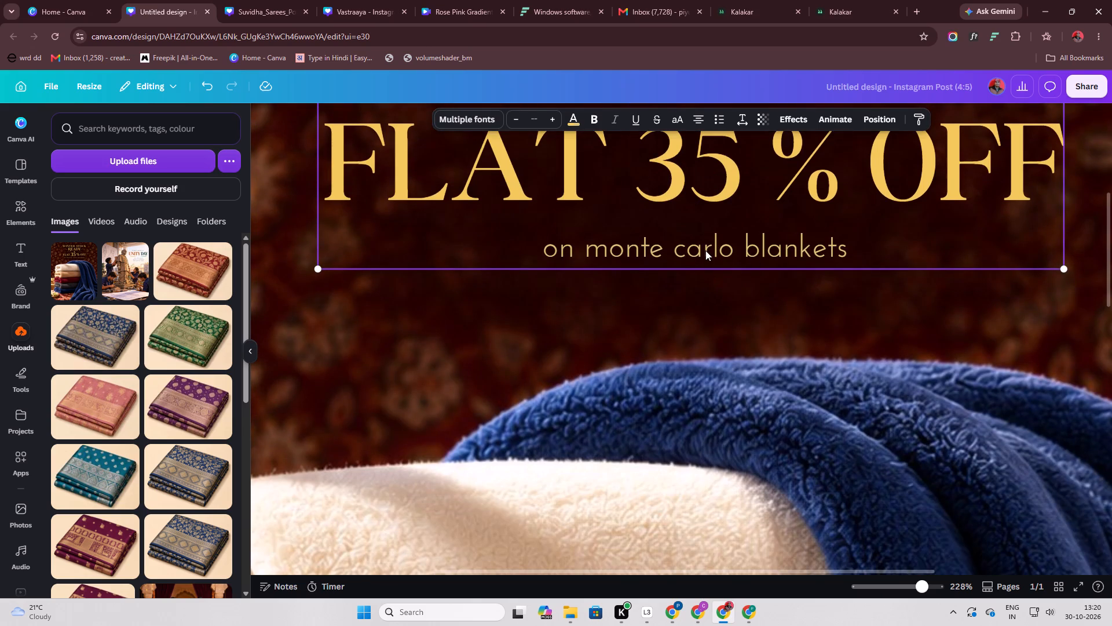
{"action": "double_click", "coordinate": [697, 249]}
{"action": "scroll", "coordinate": [744, 326], "scroll_direction": "down", "scroll_amount": 7}
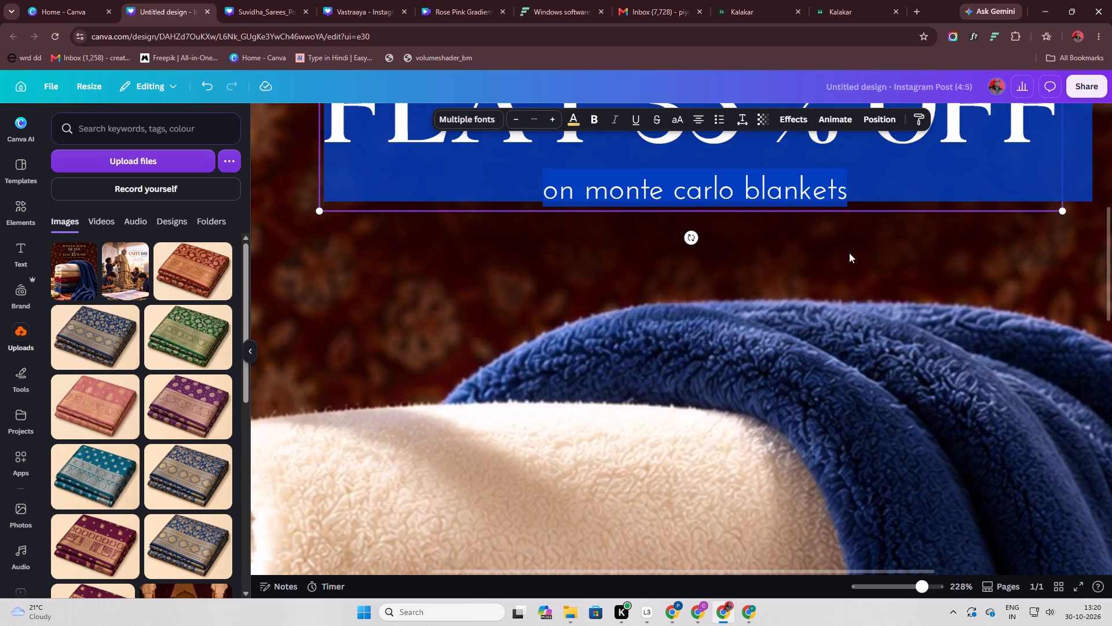
{"action": "left_click", "coordinate": [850, 192]}
{"action": "left_click_drag", "start_coordinate": [847, 192], "coordinate": [606, 203]}
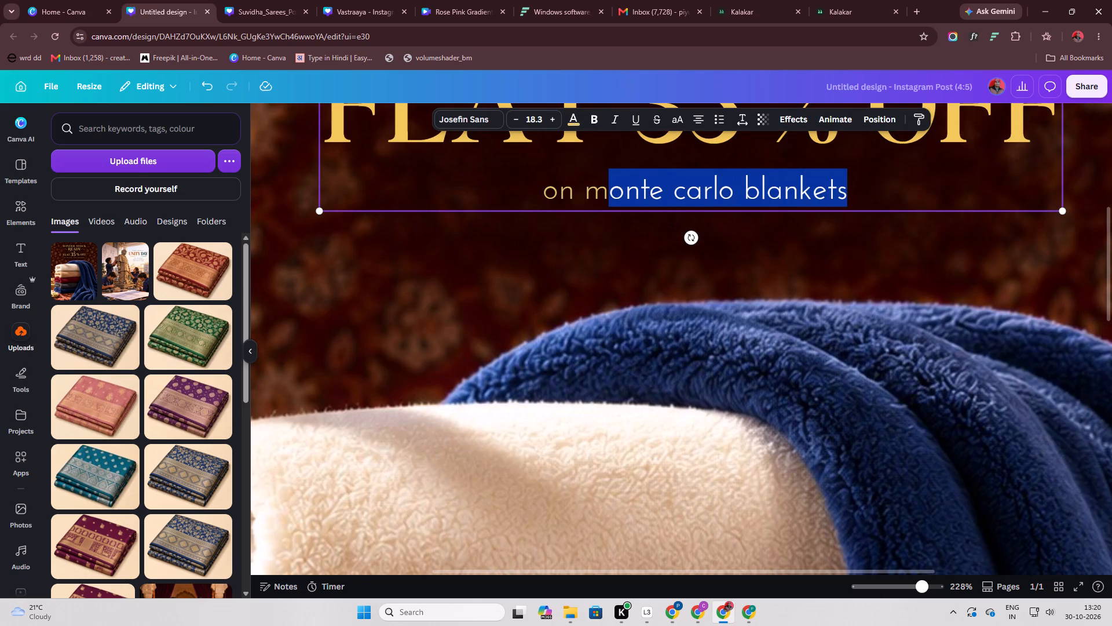
{"action": "left_click_drag", "start_coordinate": [606, 203], "coordinate": [538, 208]}
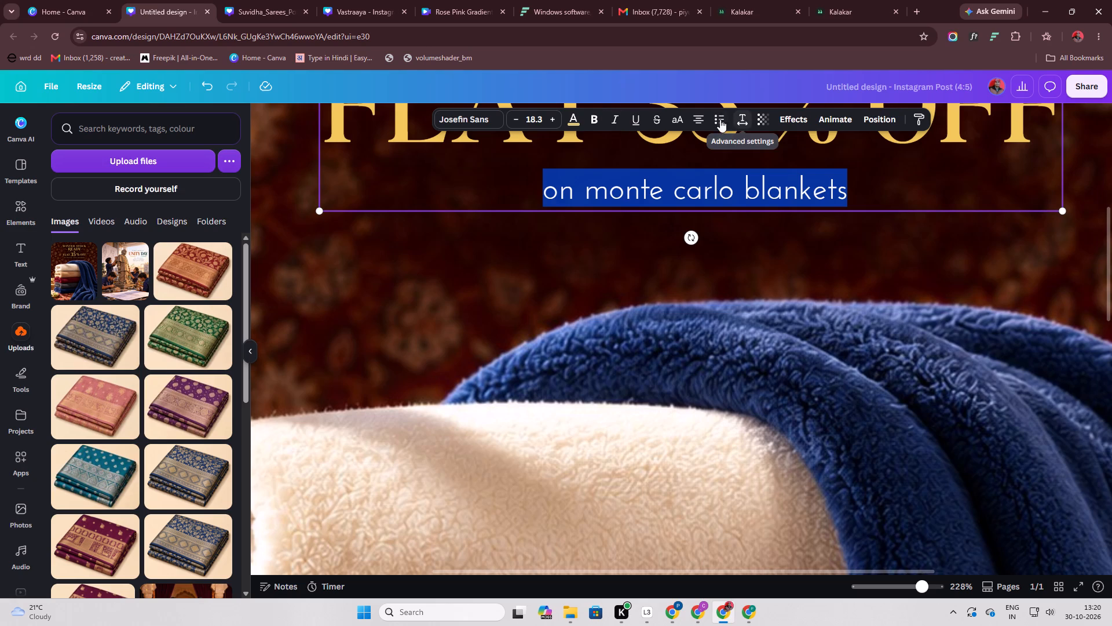
{"action": "left_click", "coordinate": [596, 121]}
{"action": "left_click", "coordinate": [596, 121]}
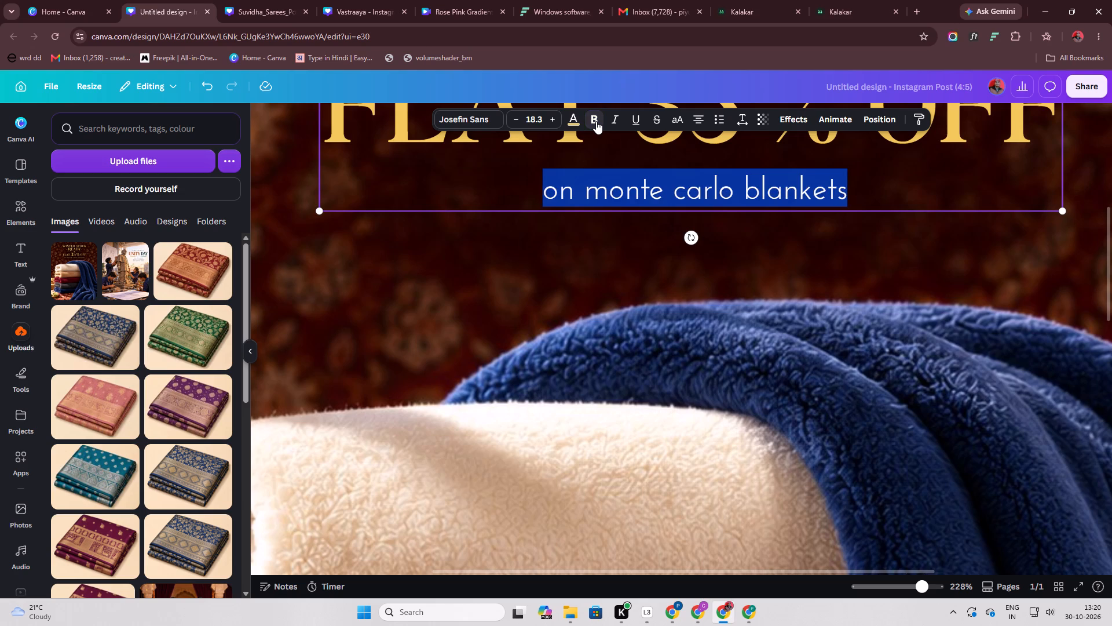
{"action": "left_click", "coordinate": [596, 121]}
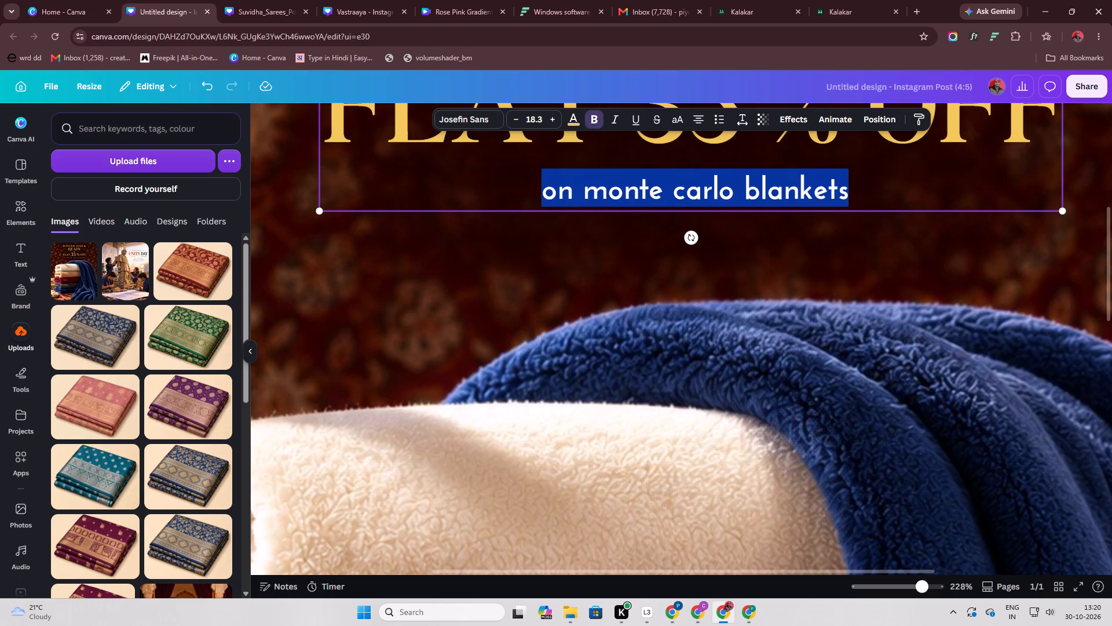
Capitalise each word of the bottom text line so it reads "On Monte Carlo Blankets".
{"action": "left_click_drag", "start_coordinate": [572, 191], "coordinate": [536, 196]}
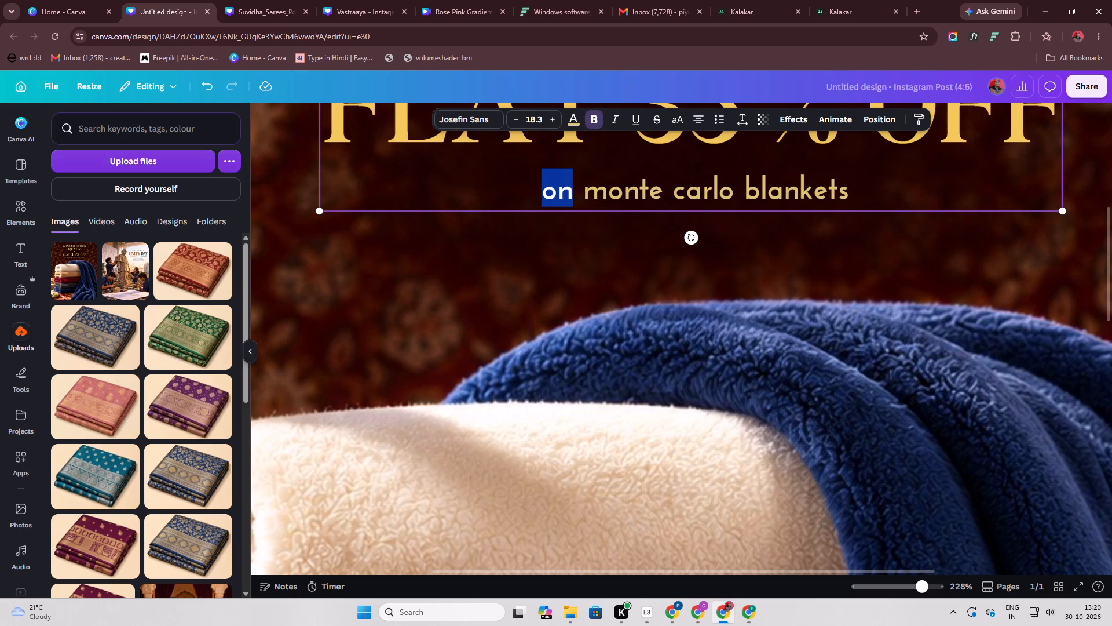
{"action": "left_click", "coordinate": [555, 190]}
{"action": "left_click_drag", "start_coordinate": [555, 190], "coordinate": [541, 192]}
{"action": "key", "text": "BackSpace"}
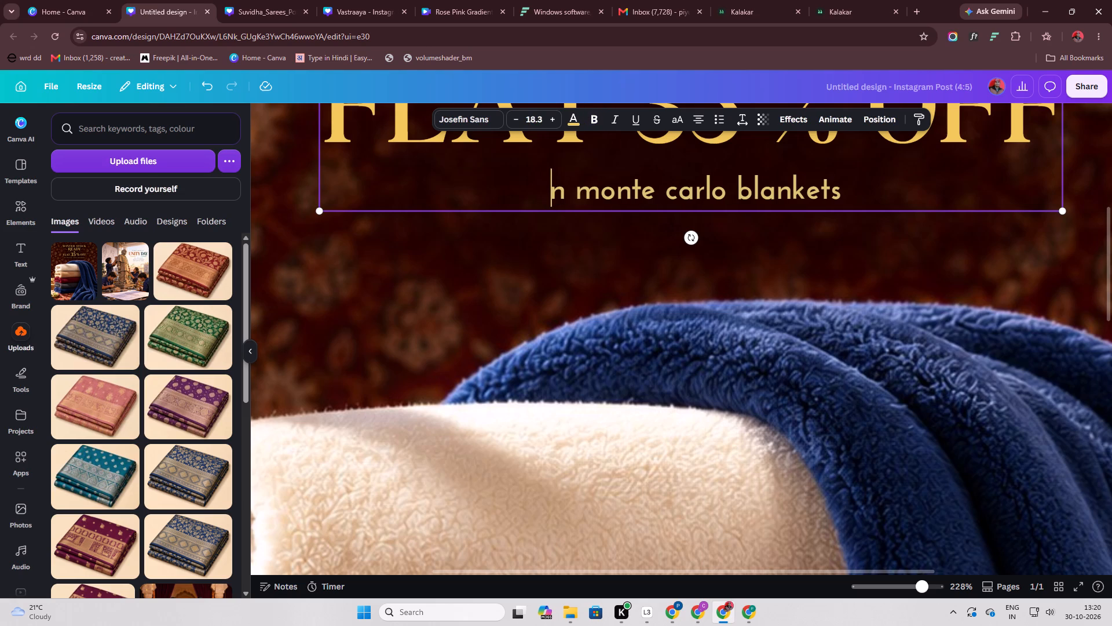
{"action": "key", "text": "shift+o"}
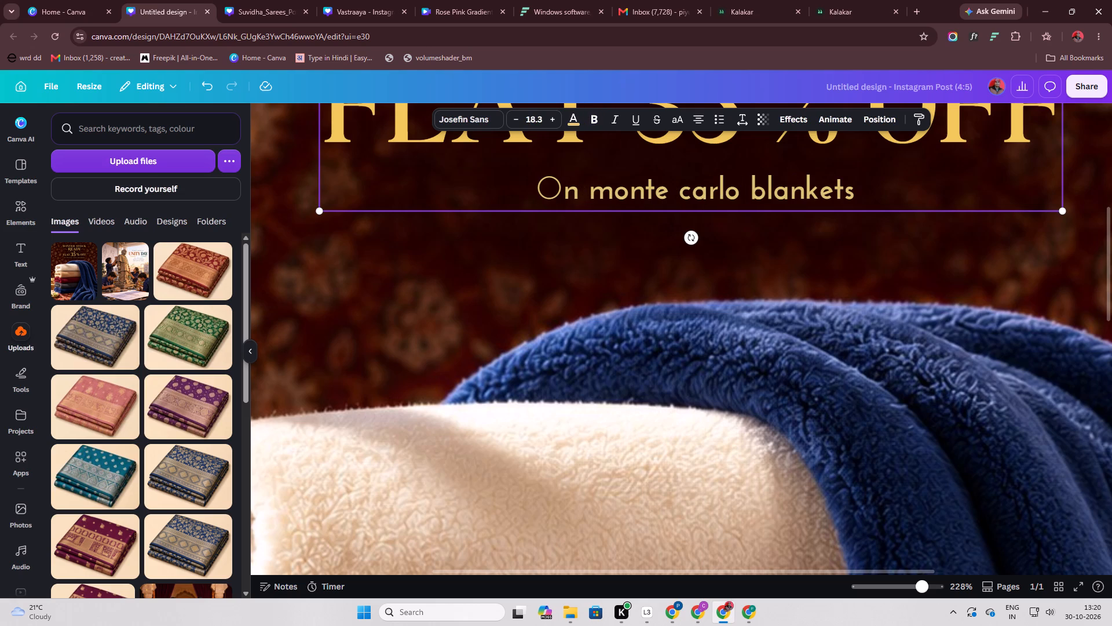
{"action": "left_click_drag", "start_coordinate": [614, 192], "coordinate": [594, 191]}
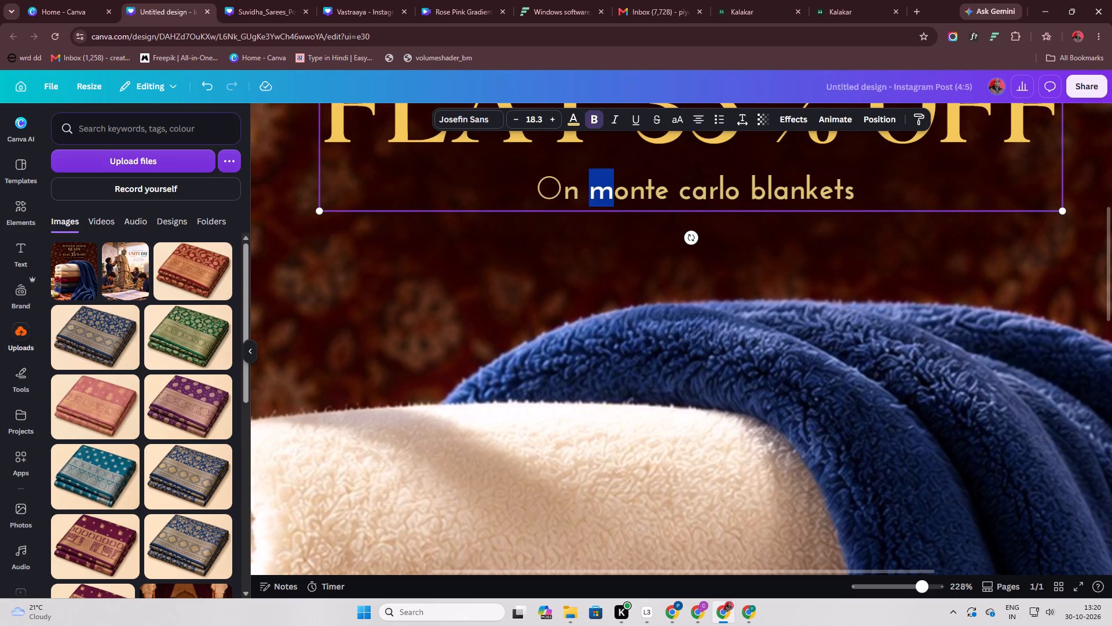
{"action": "key", "text": "BackSpace"}
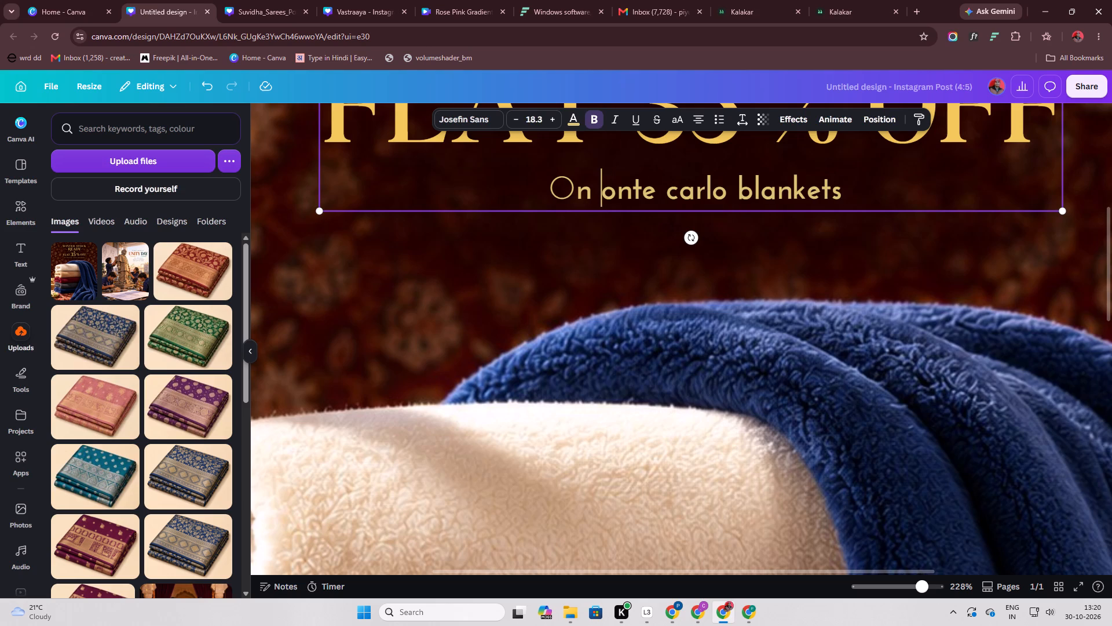
{"action": "key", "text": "shift+m"}
{"action": "left_click_drag", "start_coordinate": [692, 191], "coordinate": [675, 196]}
{"action": "key", "text": "BackSpace"}
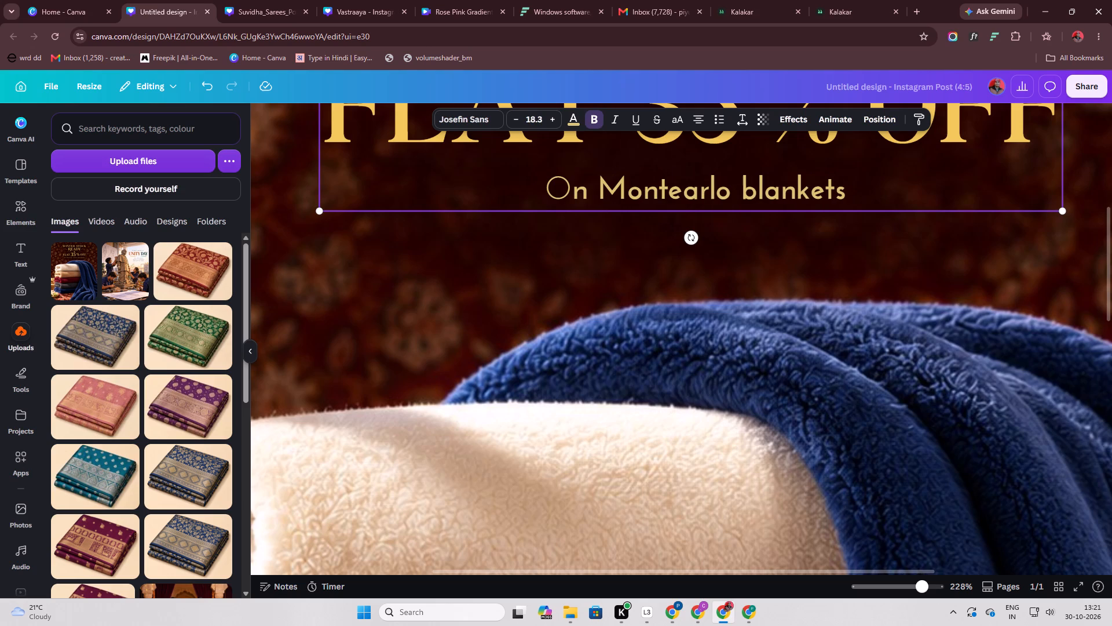
{"action": "key", "text": "shift+c"}
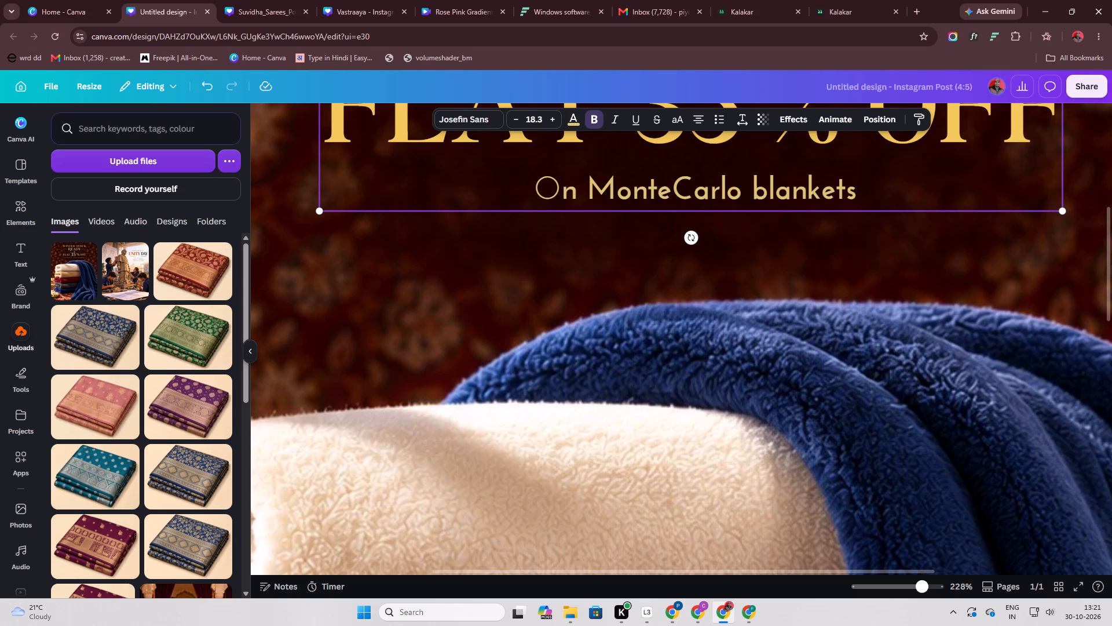
{"action": "left_click", "coordinate": [675, 193]}
{"action": "key", "text": "space"}
{"action": "left_click_drag", "start_coordinate": [771, 192], "coordinate": [759, 184]}
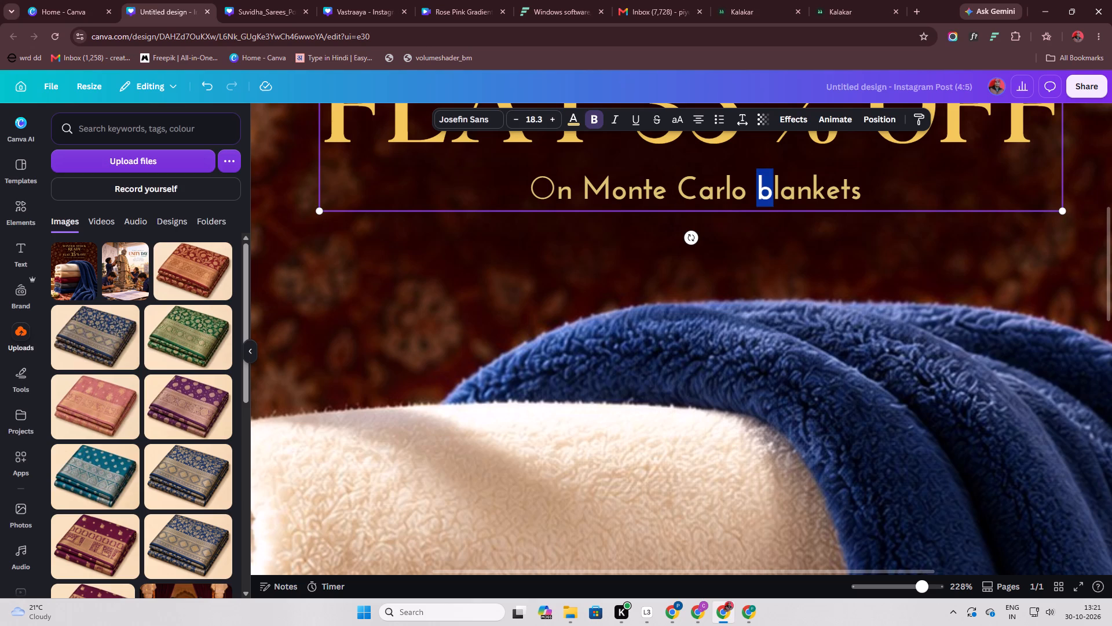
{"action": "left_click_drag", "start_coordinate": [759, 184], "coordinate": [753, 179]}
{"action": "key", "text": "BackSpace"}
{"action": "key", "text": "shift+b"}
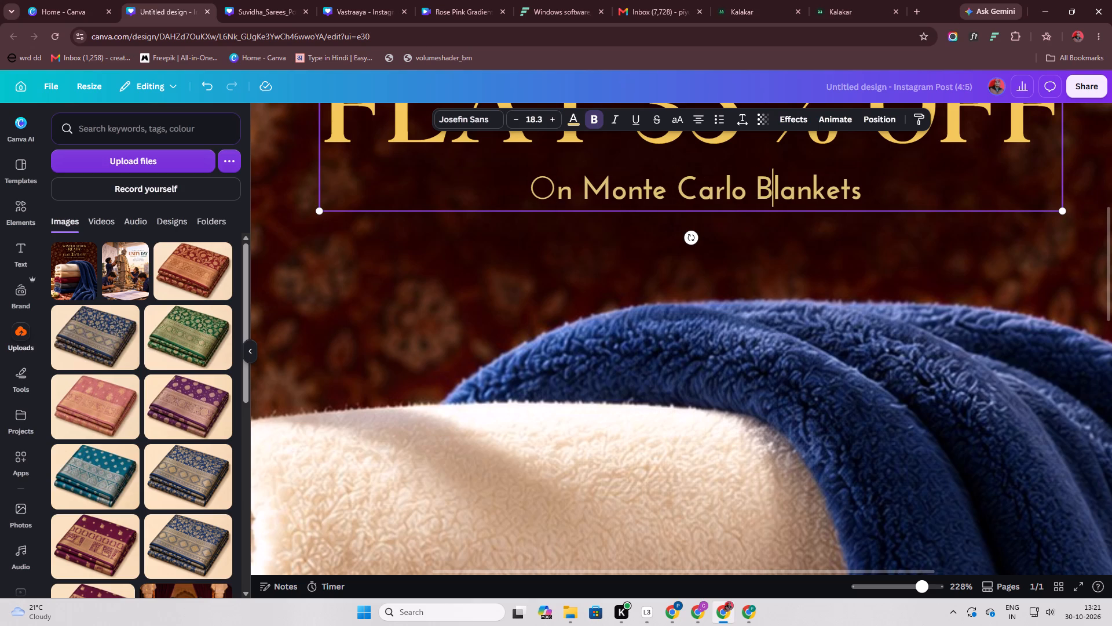
Enlarge the whole "On Monte Carlo Blankets" line to font size 42, then reduce it to 39.
{"action": "left_click_drag", "start_coordinate": [873, 192], "coordinate": [590, 200]}
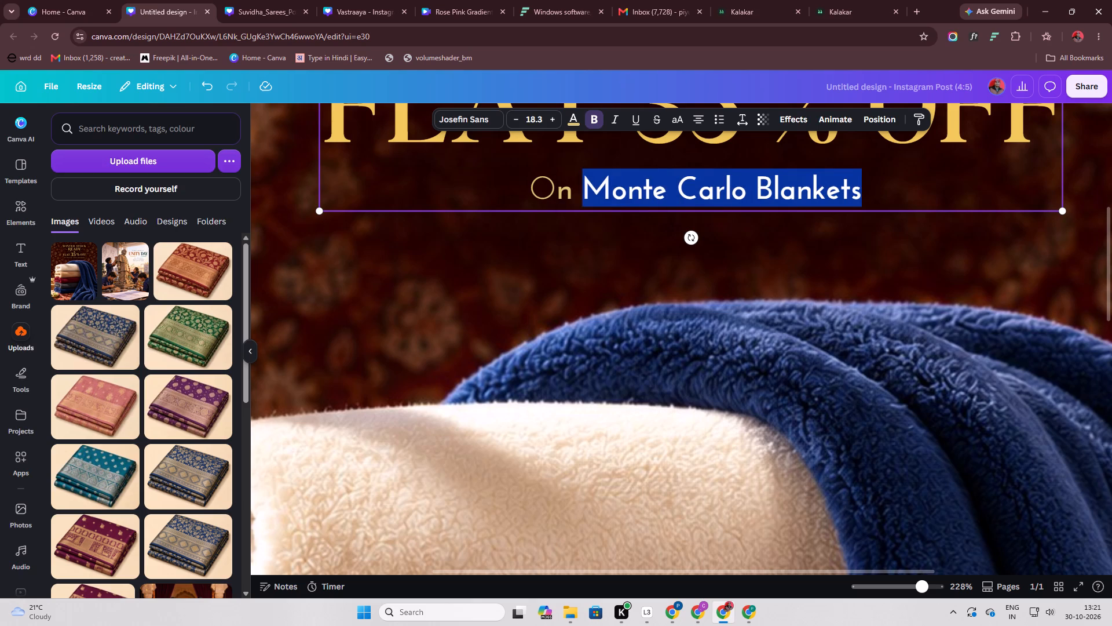
{"action": "left_click_drag", "start_coordinate": [590, 200], "coordinate": [533, 202]}
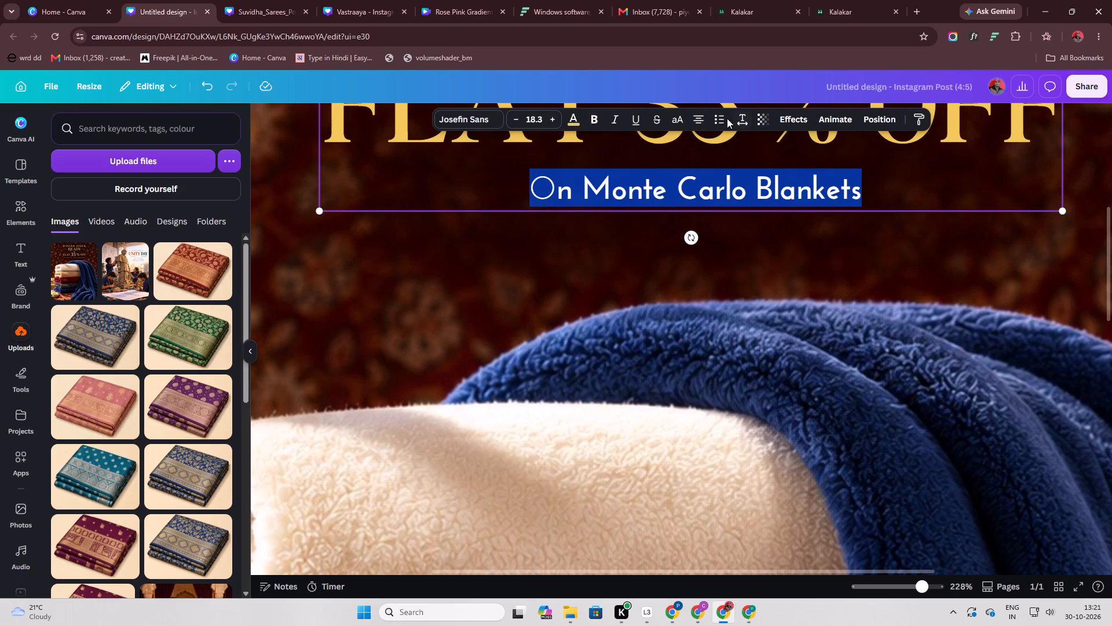
{"action": "left_click", "coordinate": [540, 122]}
{"action": "scroll", "coordinate": [540, 122], "scroll_direction": "up", "scroll_amount": 3}
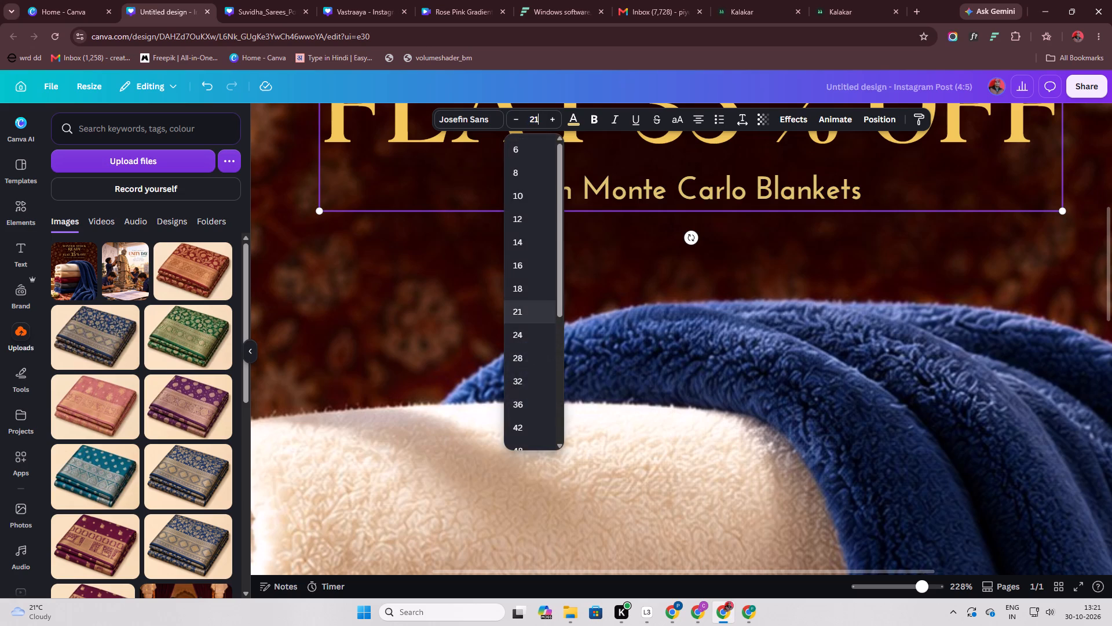
{"action": "scroll", "coordinate": [530, 365], "scroll_direction": "down", "scroll_amount": 1}
{"action": "left_click", "coordinate": [526, 361]}
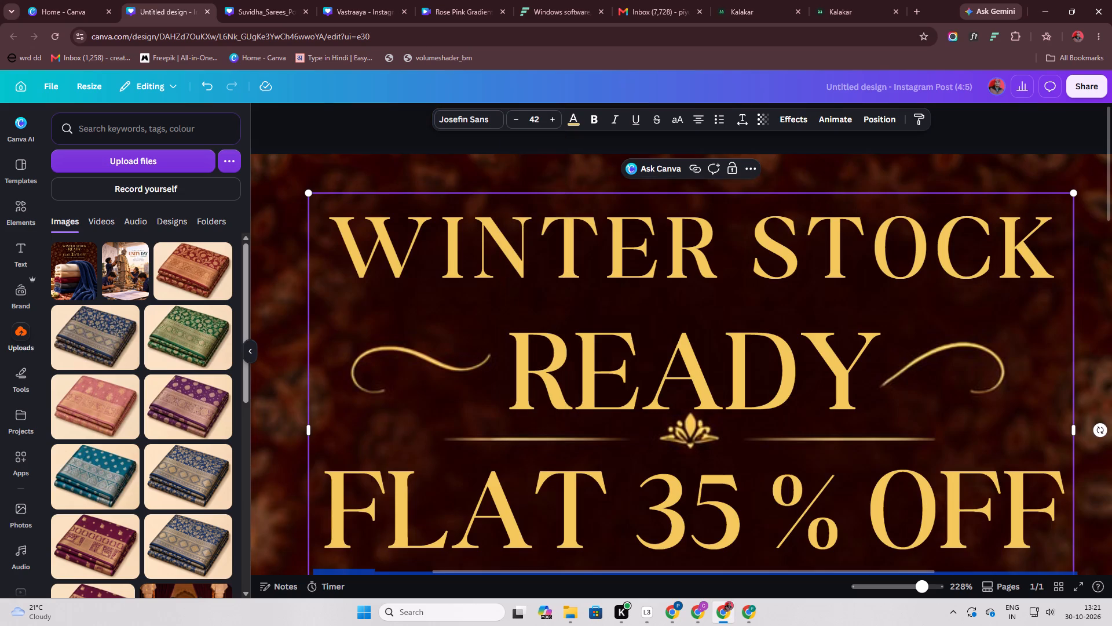
{"action": "scroll", "coordinate": [596, 336], "scroll_direction": "down", "scroll_amount": 5}
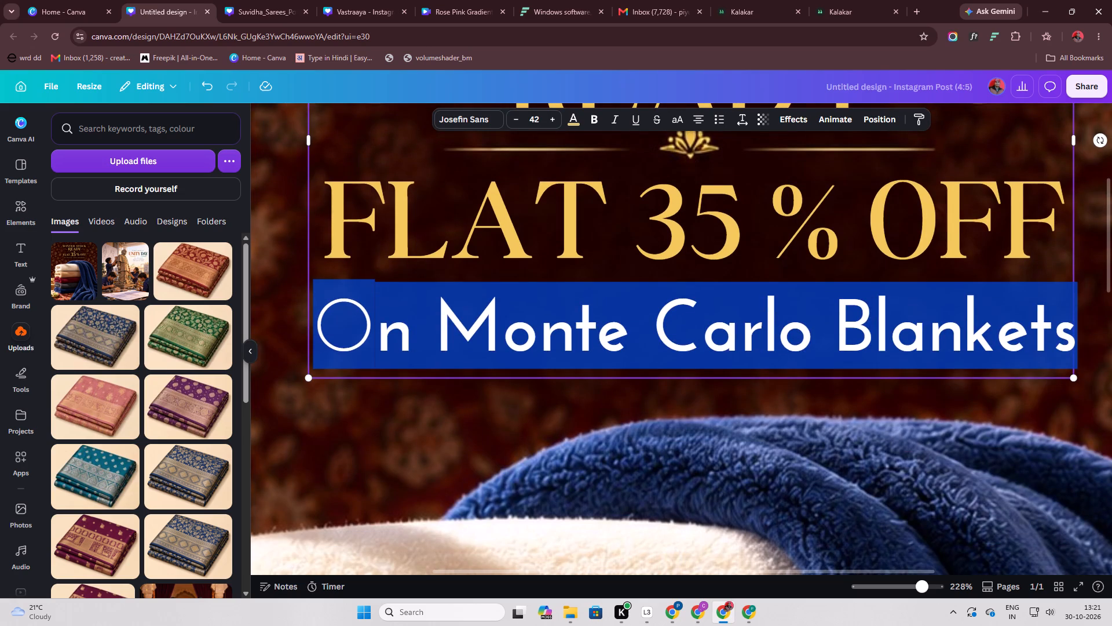
{"action": "left_click", "coordinate": [516, 121]}
{"action": "triple_click", "coordinate": [516, 121]}
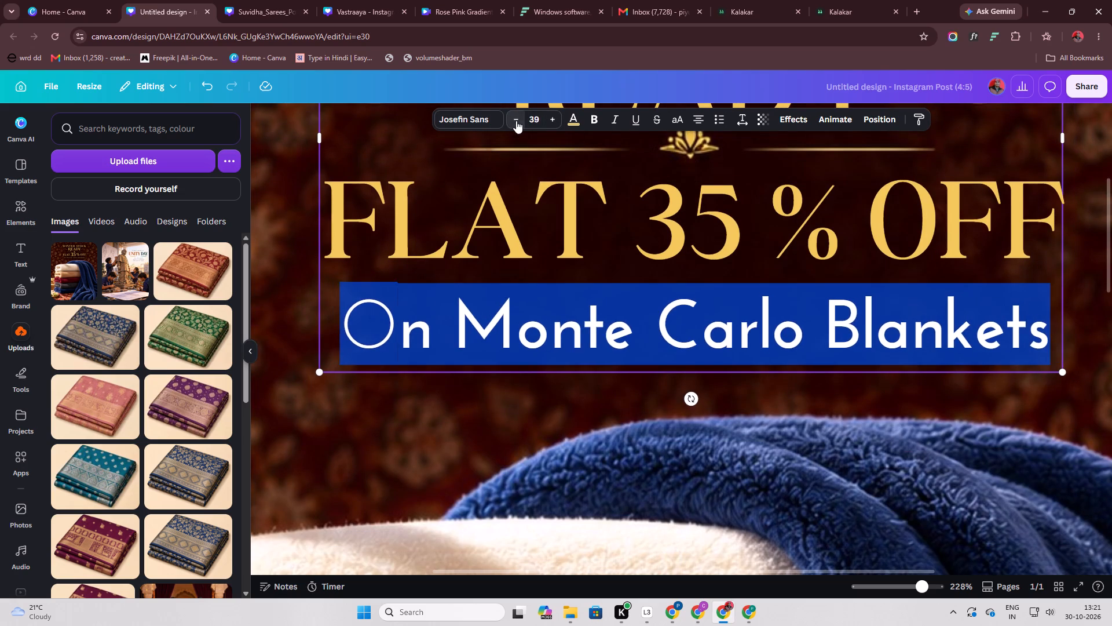
Reduce the "On Monte Carlo Blankets" line to font size 33.
{"action": "triple_click", "coordinate": [516, 121]}
{"action": "left_click", "coordinate": [516, 121]}
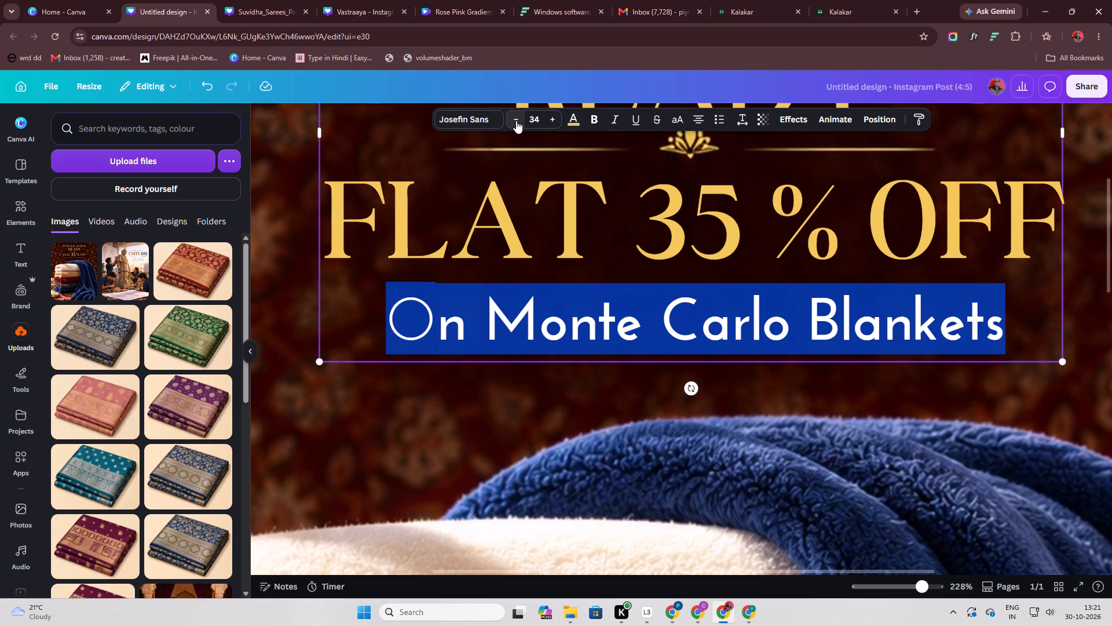
{"action": "left_click", "coordinate": [516, 121]}
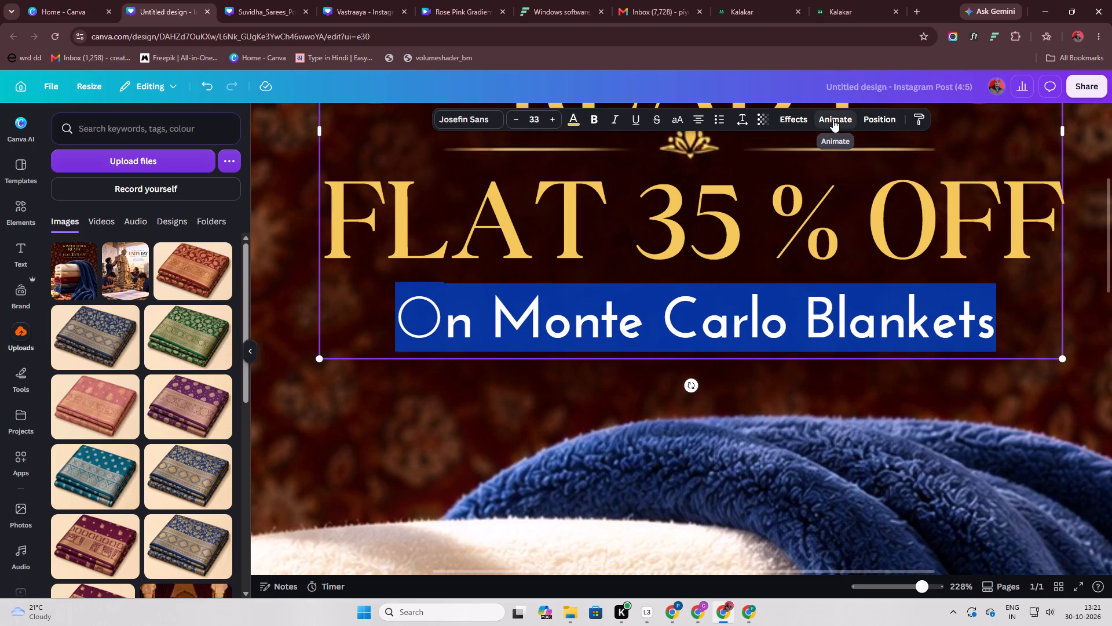
Increase the line spacing of the "On Monte Carlo Blankets" line to about 2.01 to separate it from "FLAT 35 % OFF".
{"action": "left_click", "coordinate": [740, 120]}
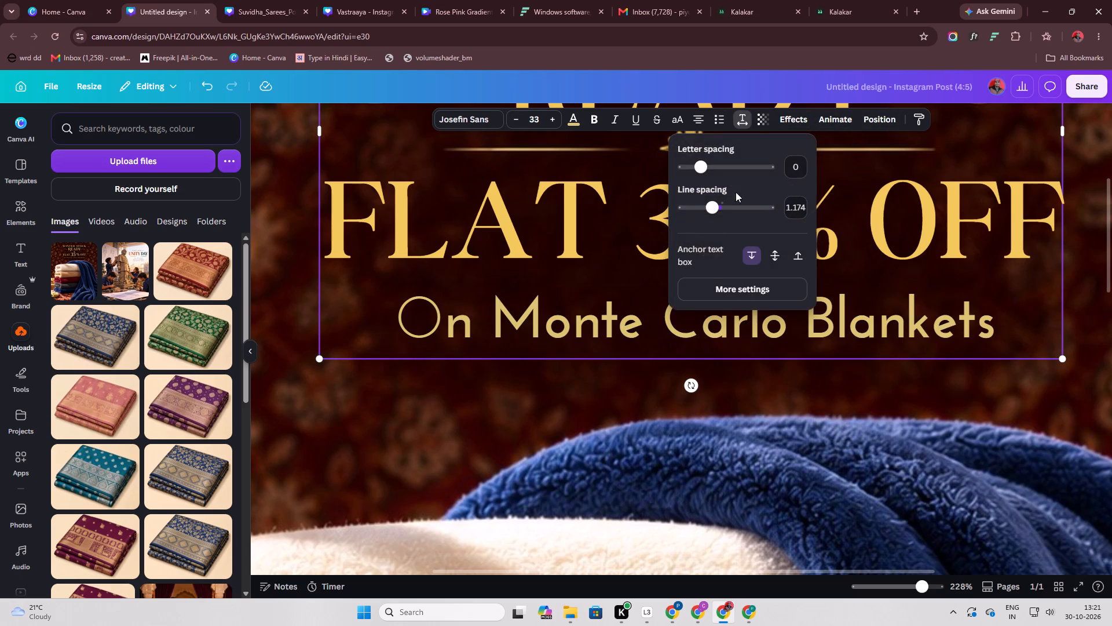
{"action": "left_click_drag", "start_coordinate": [712, 212], "coordinate": [708, 213]}
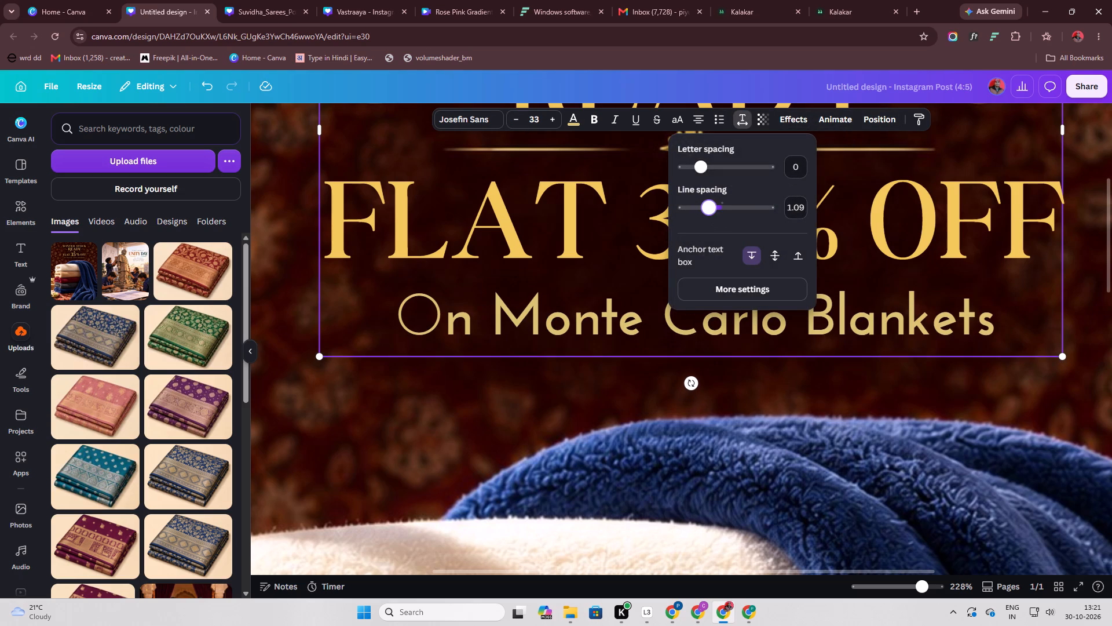
{"action": "left_click_drag", "start_coordinate": [708, 213], "coordinate": [734, 210]}
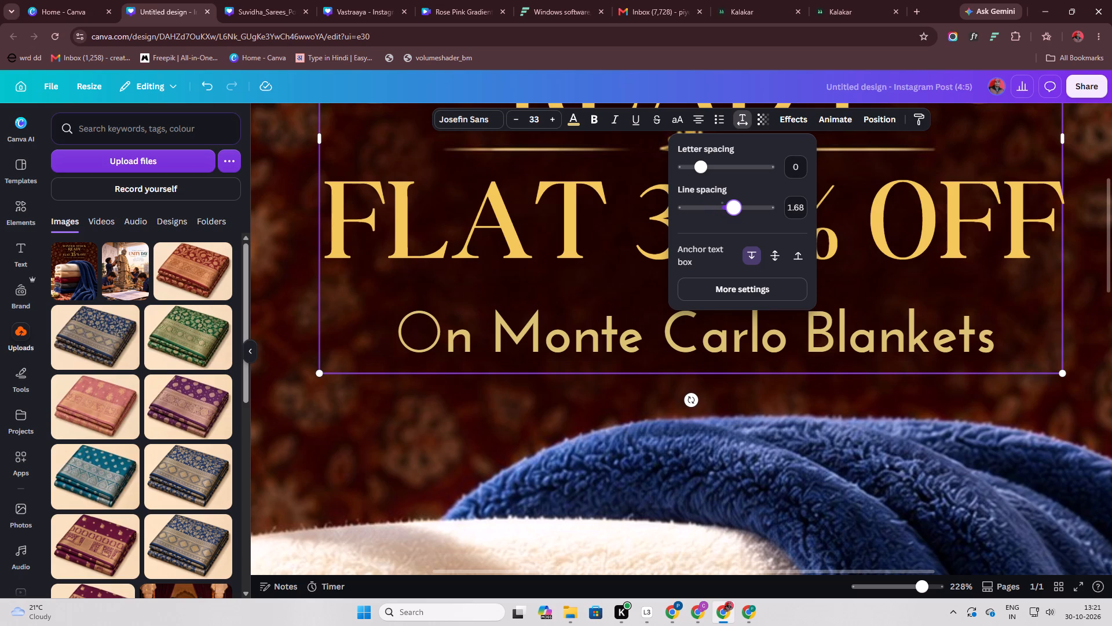
{"action": "left_click_drag", "start_coordinate": [734, 210], "coordinate": [749, 205]}
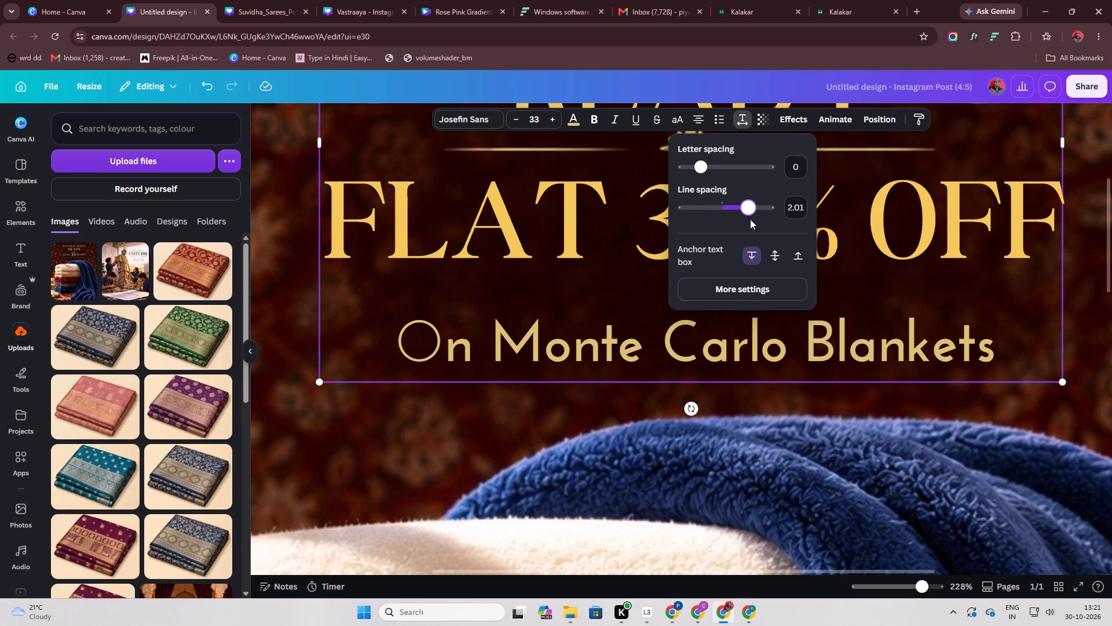
{"action": "left_click", "coordinate": [1086, 301]}
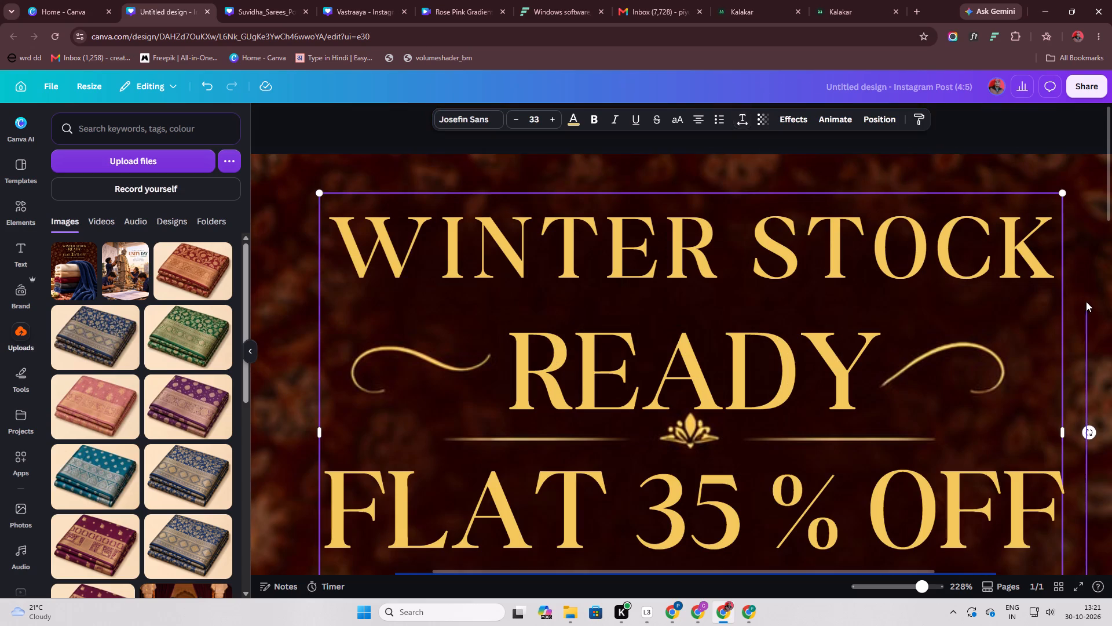
Move the whole text block slightly up so "READY" clears the gold lotus divider.
{"action": "left_click", "coordinate": [703, 428]}
{"action": "left_click_drag", "start_coordinate": [705, 393], "coordinate": [705, 384]}
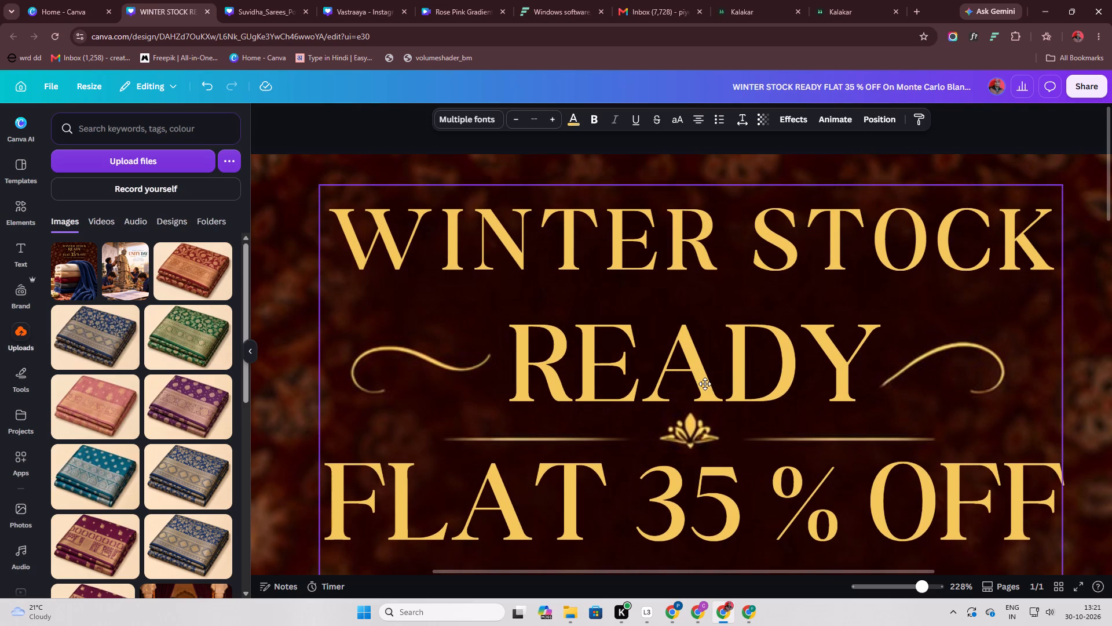
{"action": "left_click_drag", "start_coordinate": [705, 384], "coordinate": [706, 383]}
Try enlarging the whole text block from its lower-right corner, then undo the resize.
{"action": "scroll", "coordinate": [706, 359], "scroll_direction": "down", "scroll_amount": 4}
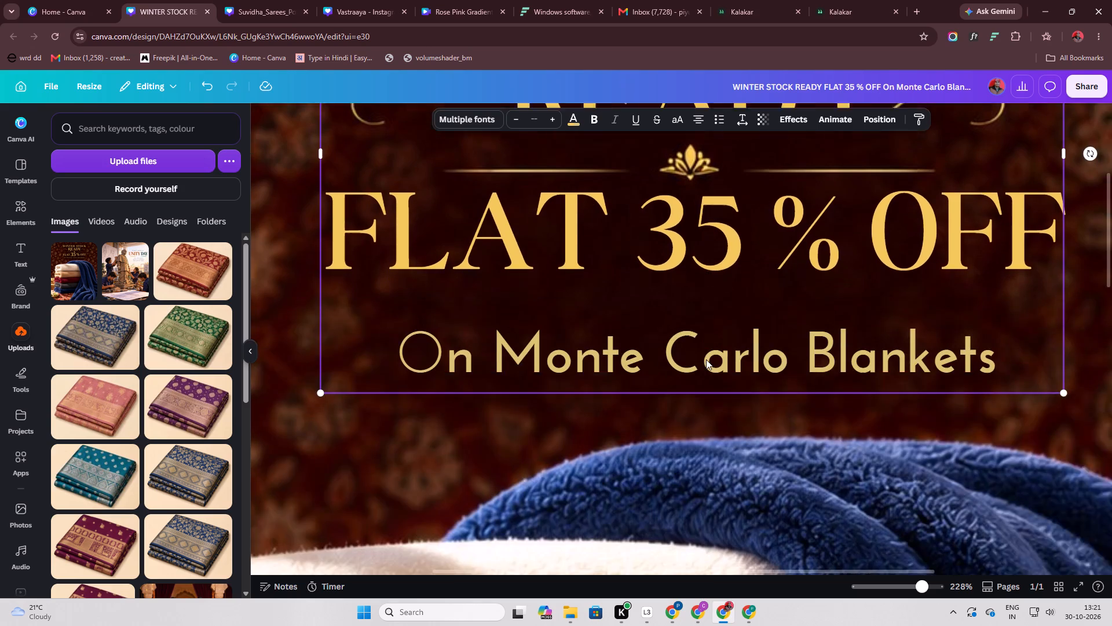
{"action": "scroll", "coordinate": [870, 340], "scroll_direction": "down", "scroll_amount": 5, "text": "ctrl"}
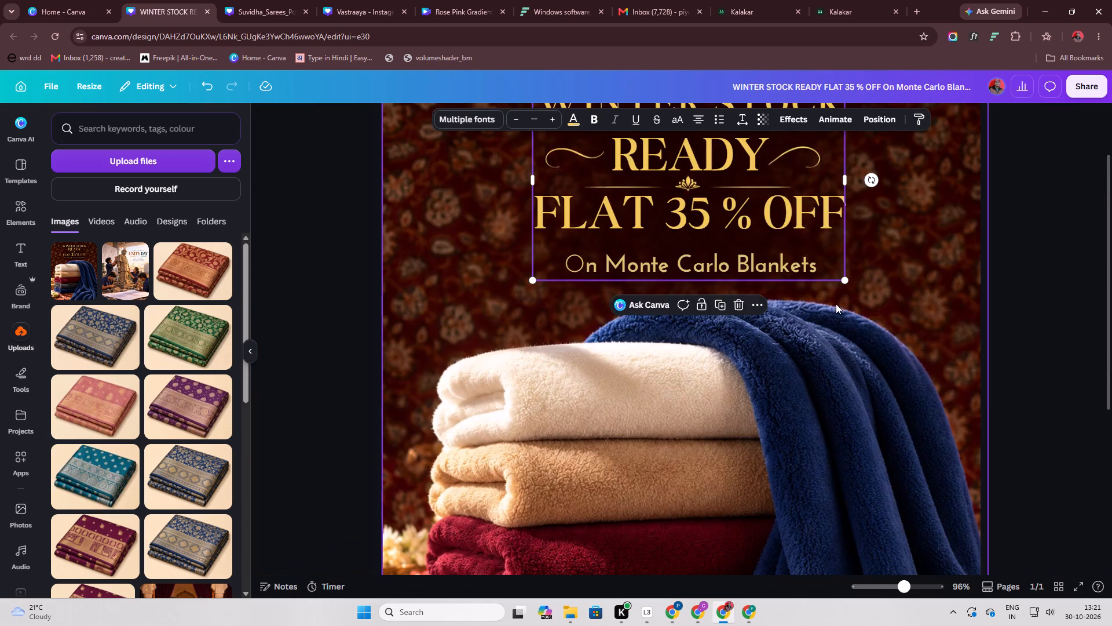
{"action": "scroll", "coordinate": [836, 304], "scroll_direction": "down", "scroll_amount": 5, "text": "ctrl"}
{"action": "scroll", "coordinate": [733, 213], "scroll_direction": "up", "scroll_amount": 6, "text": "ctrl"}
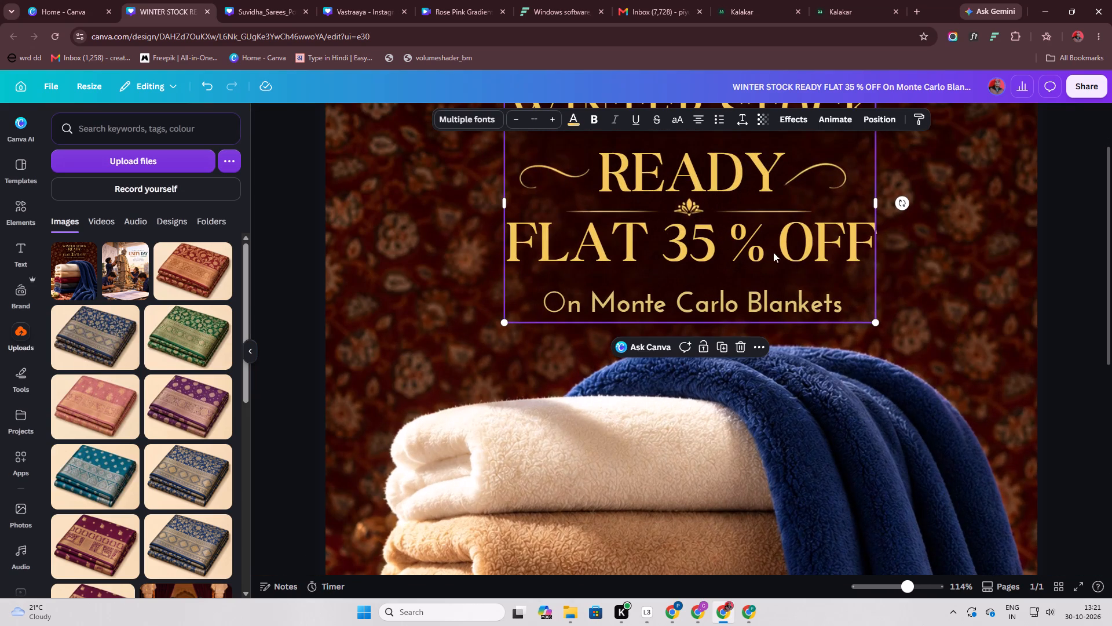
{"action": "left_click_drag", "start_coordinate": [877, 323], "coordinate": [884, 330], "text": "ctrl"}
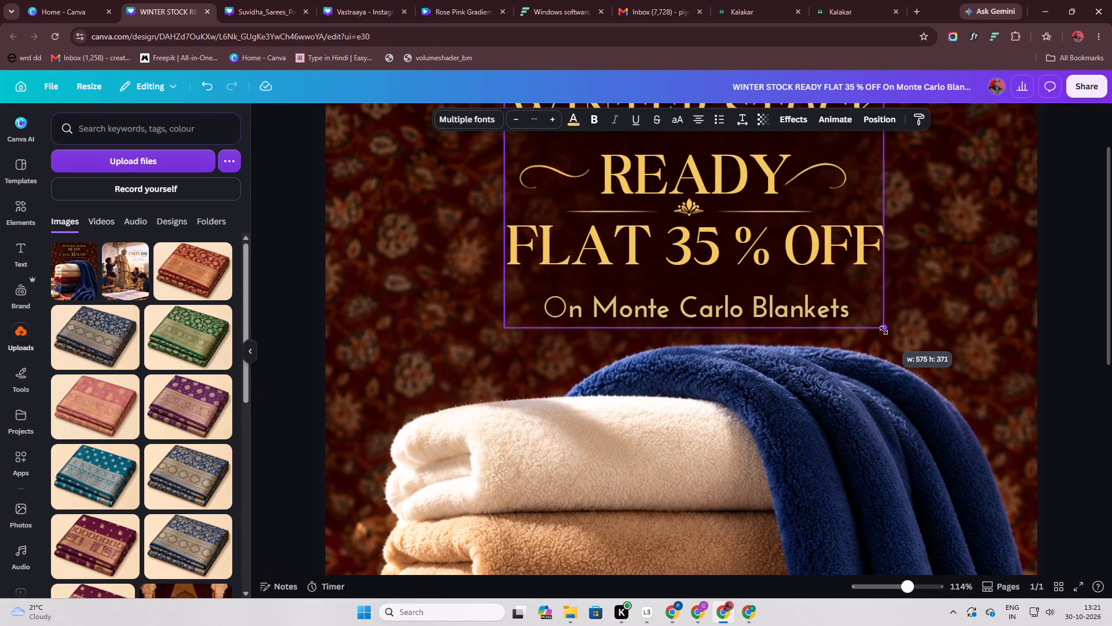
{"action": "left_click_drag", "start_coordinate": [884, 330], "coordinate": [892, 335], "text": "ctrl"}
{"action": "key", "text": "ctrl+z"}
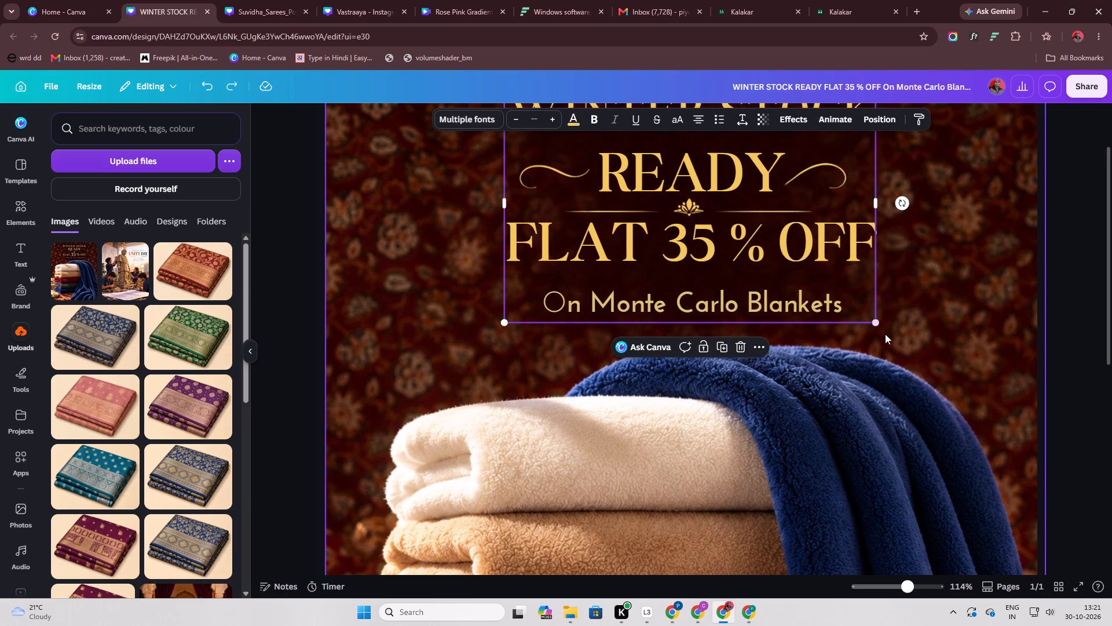
Enlarge the whole text block proportionally about its centre to about 650 wide.
{"action": "left_click_drag", "start_coordinate": [875, 321], "coordinate": [884, 330], "text": "alt"}
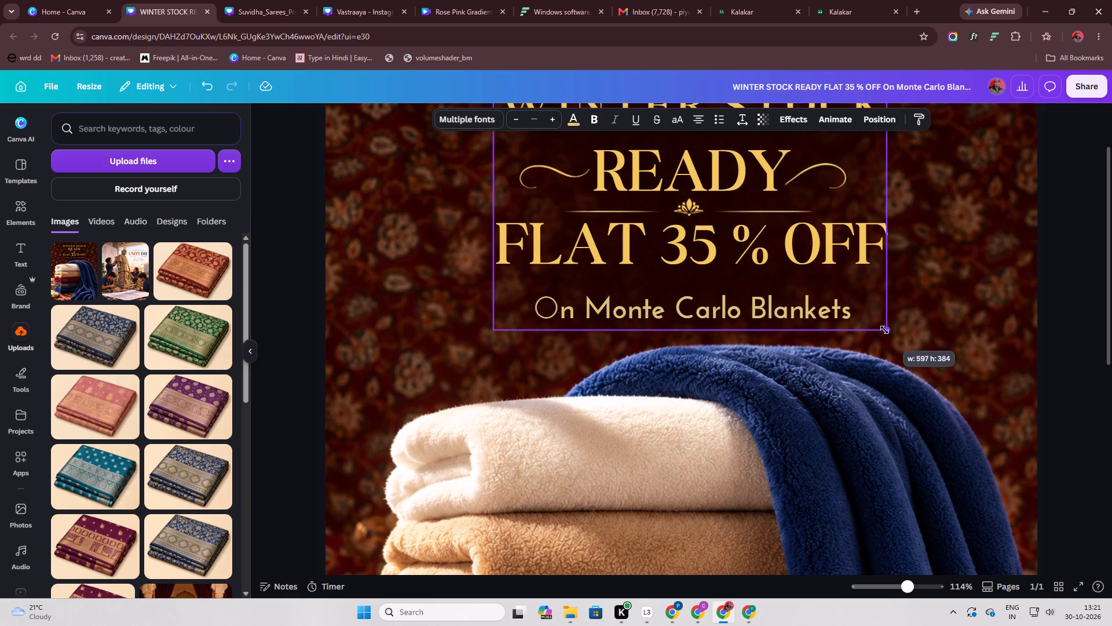
{"action": "left_click_drag", "start_coordinate": [884, 330], "coordinate": [907, 333], "text": "alt"}
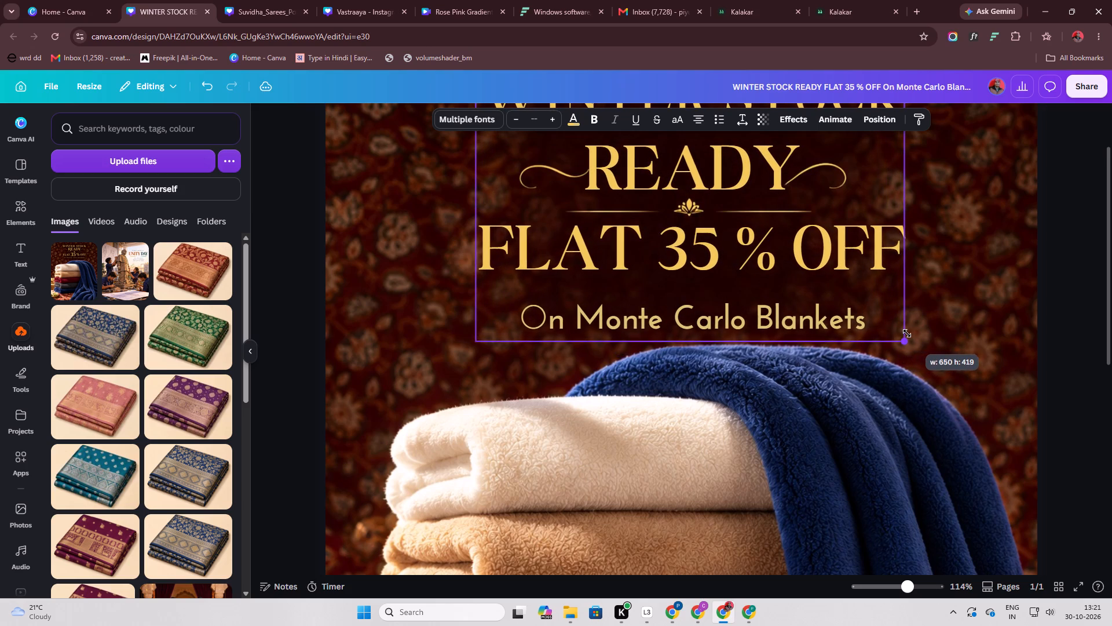
{"action": "left_click_drag", "start_coordinate": [907, 333], "coordinate": [910, 333], "text": "alt"}
Move the enlarged text block slightly down so its upper edge aligns with the top of the page.
{"action": "left_click", "coordinate": [780, 185]}
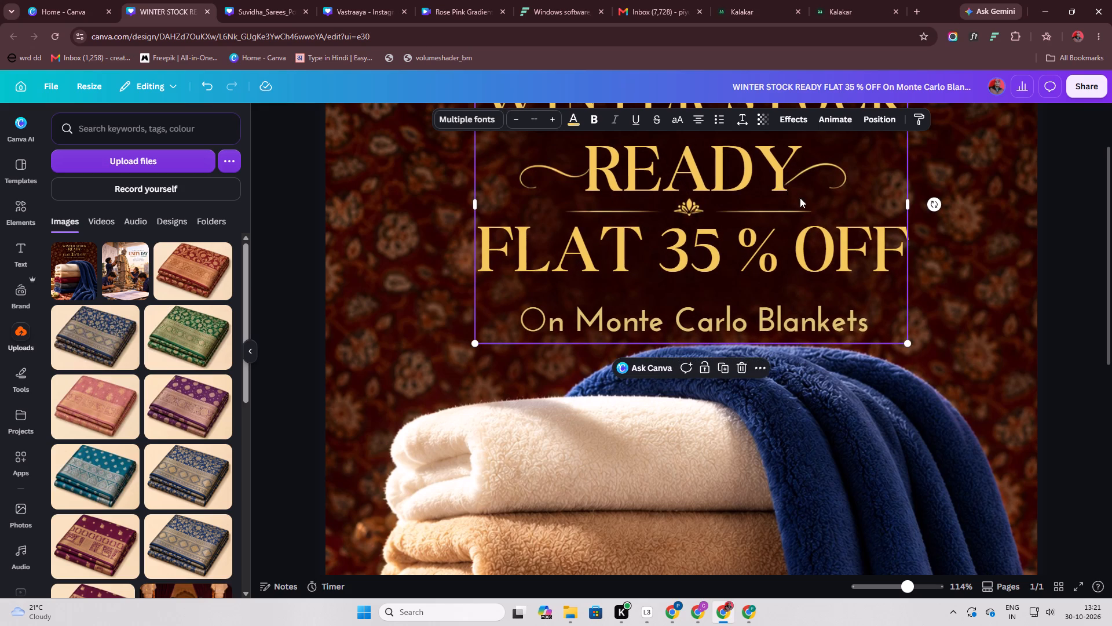
{"action": "scroll", "coordinate": [783, 187], "scroll_direction": "up", "scroll_amount": 4}
{"action": "left_click_drag", "start_coordinate": [744, 241], "coordinate": [744, 242]}
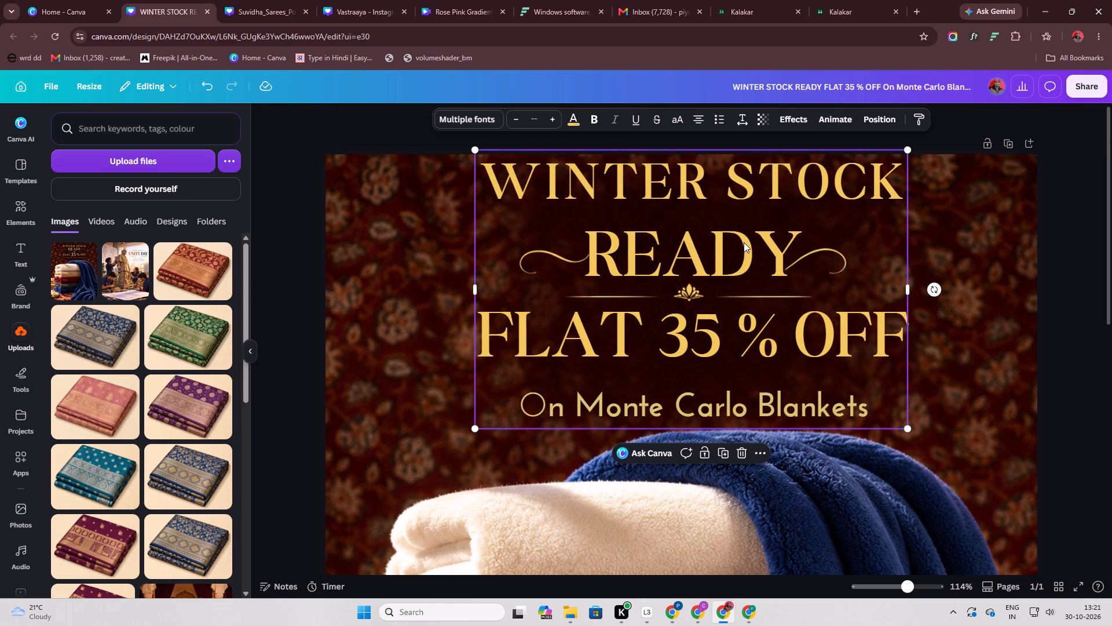
{"action": "left_click_drag", "start_coordinate": [744, 242], "coordinate": [744, 246]}
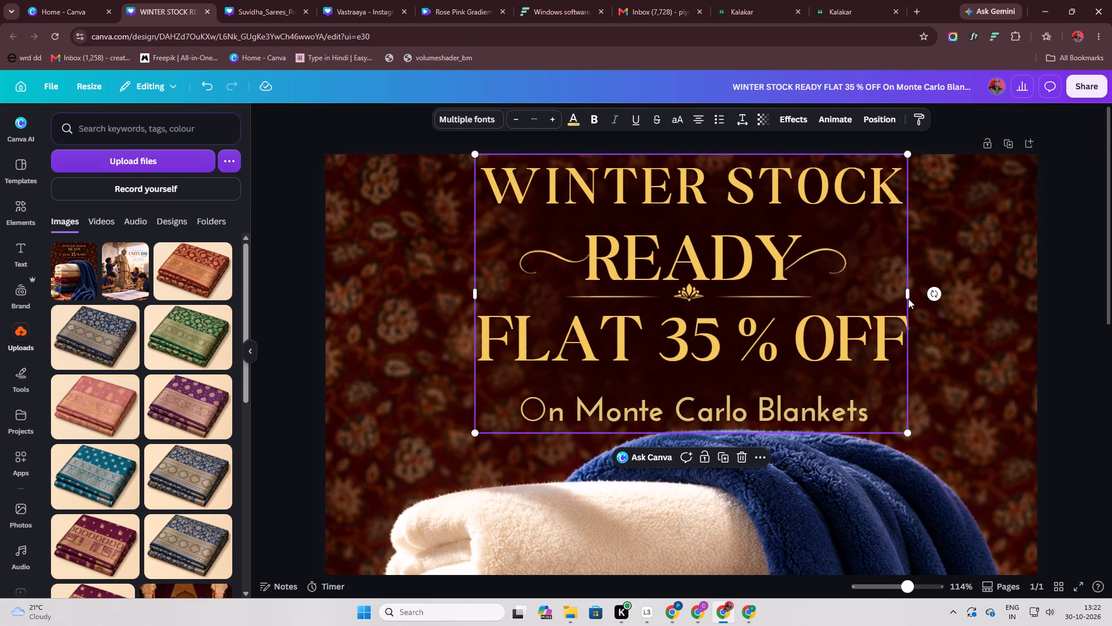
Widen the text box slightly on both its right and left sides, keeping the line breaks.
{"action": "left_click", "coordinate": [906, 296]}
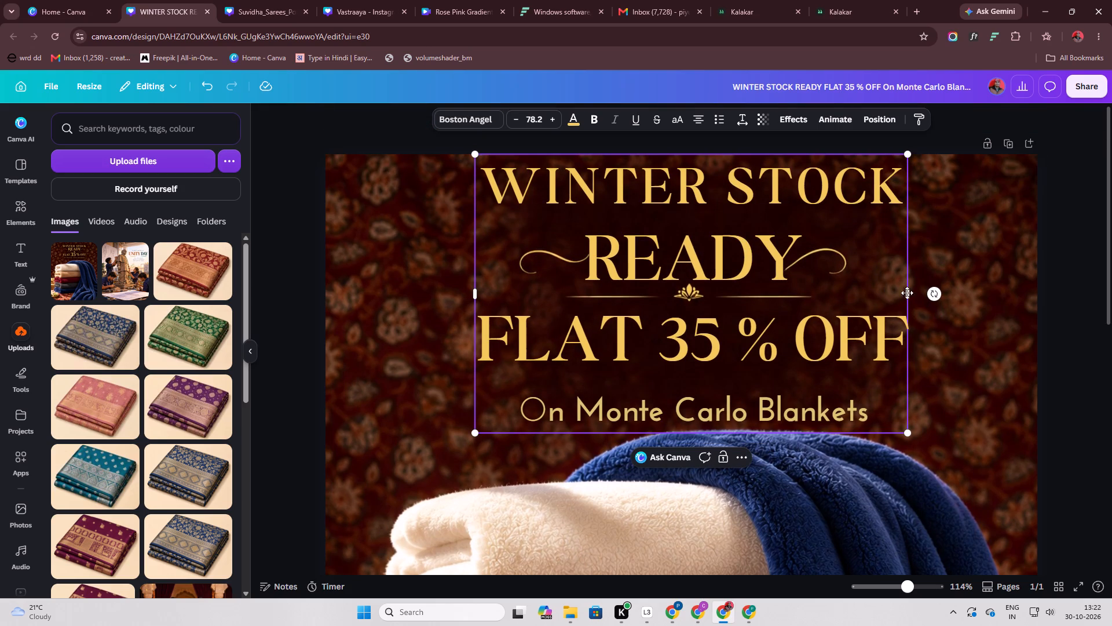
{"action": "left_click", "coordinate": [909, 294]}
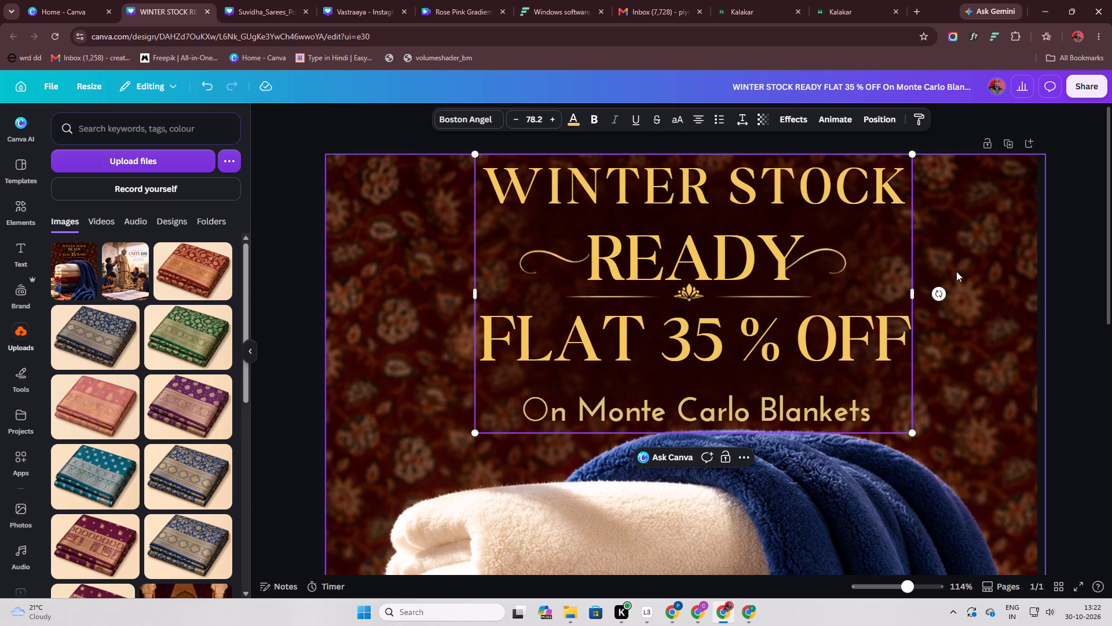
{"action": "left_click_drag", "start_coordinate": [470, 294], "coordinate": [465, 293]}
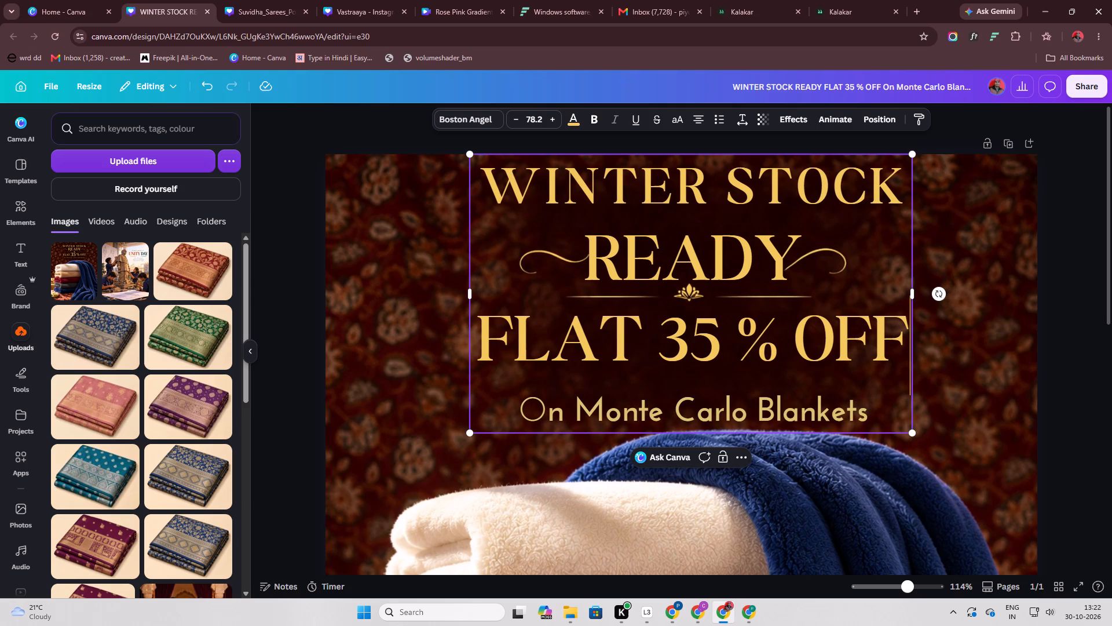
Nudge the whole text block down slightly so "READY" sits close above the lotus divider.
{"action": "key", "text": "Down"}
{"action": "key", "text": "Down"}
{"action": "key", "text": "Down"}
{"action": "key", "text": "Down"}
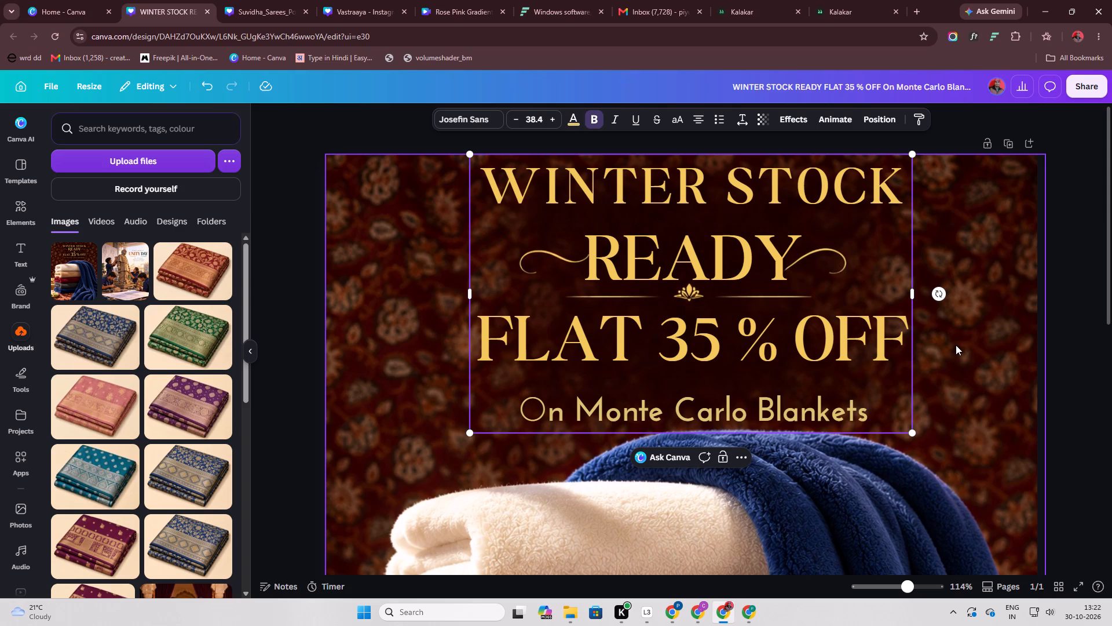
{"action": "key", "text": "Down"}
{"action": "key", "text": "Down"}
{"action": "left_click", "coordinate": [950, 337]}
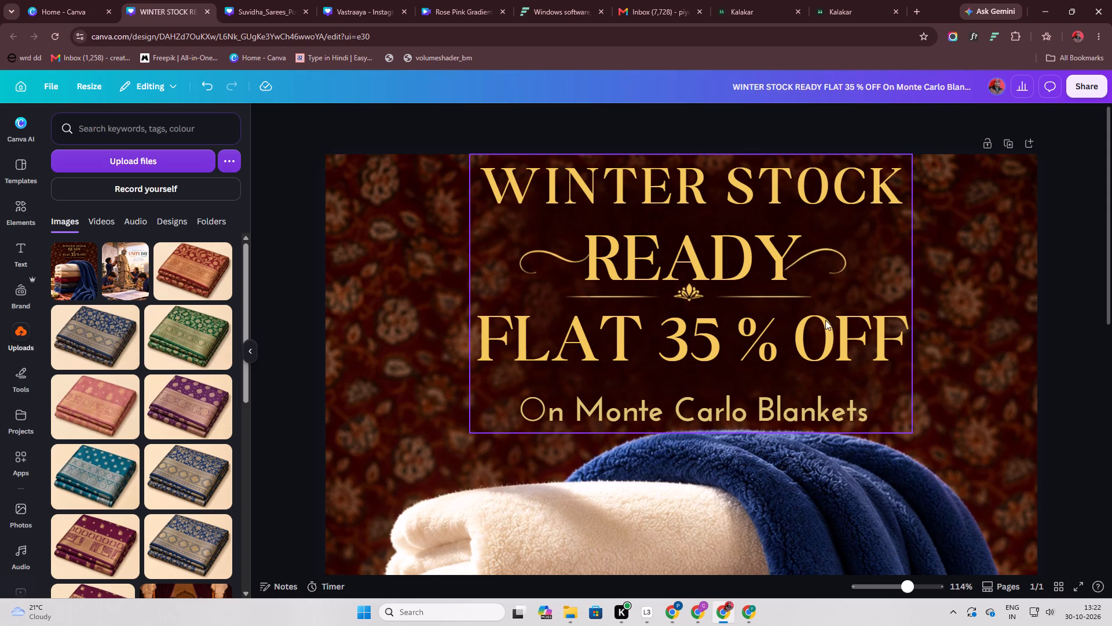
{"action": "left_click", "coordinate": [824, 328]}
{"action": "key", "text": "Down"}
{"action": "key", "text": "Down"}
{"action": "key", "text": "Down"}
{"action": "key", "text": "Down"}
{"action": "key", "text": "Down"}
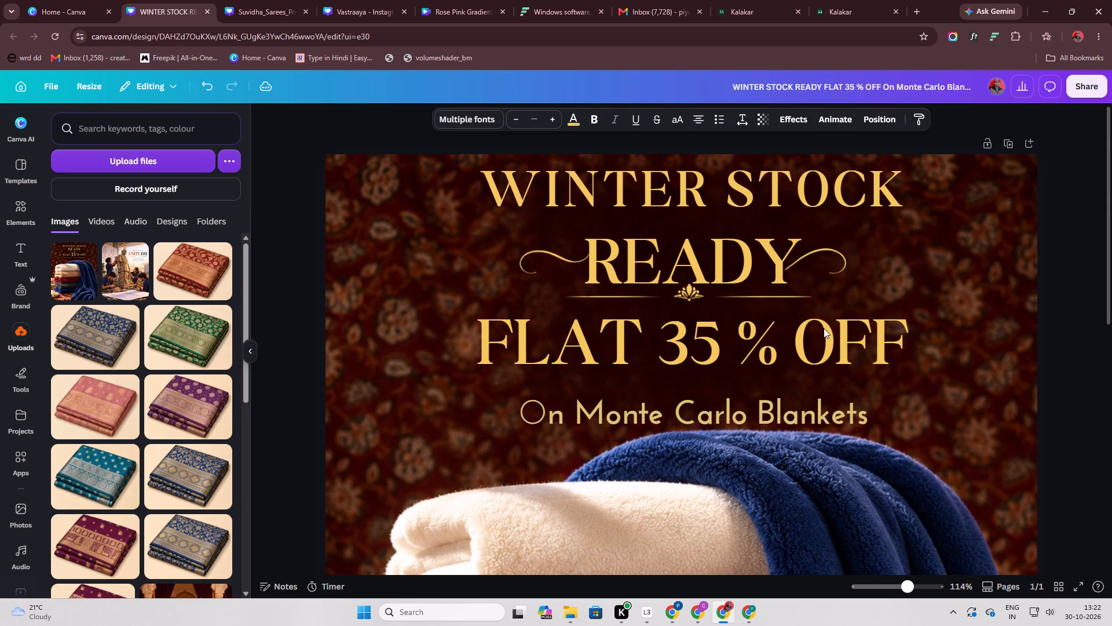
Widen the text box a little more on its right side to shift the centred lines slightly right.
{"action": "scroll", "coordinate": [776, 273], "scroll_direction": "up", "scroll_amount": 5, "text": "ctrl"}
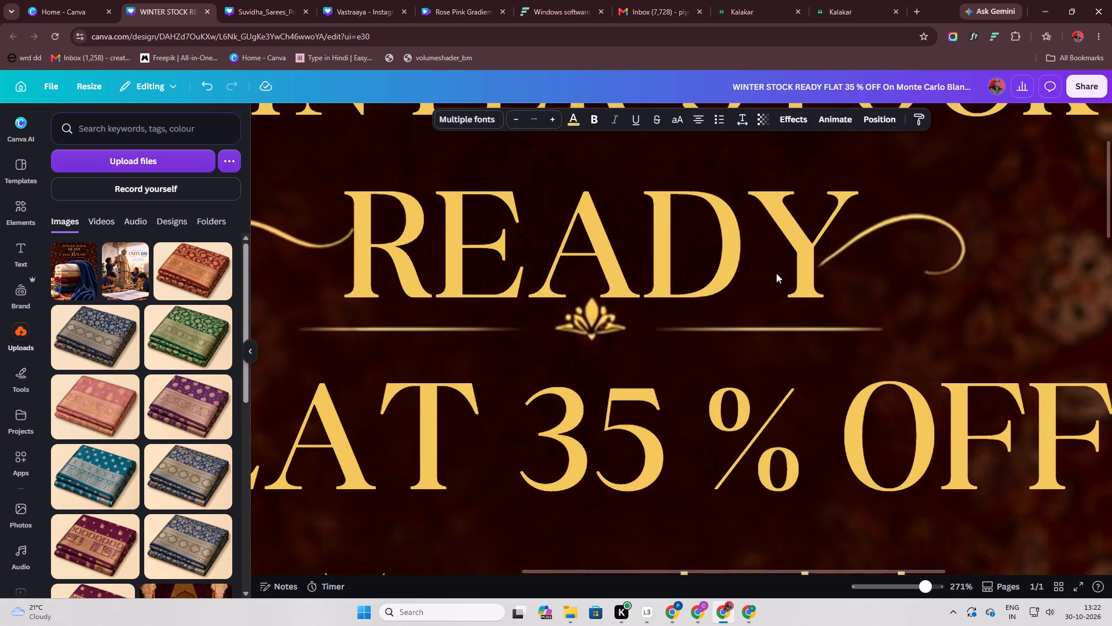
{"action": "scroll", "coordinate": [799, 260], "scroll_direction": "down", "scroll_amount": 5, "text": "ctrl"}
{"action": "scroll", "coordinate": [910, 271], "scroll_direction": "up", "scroll_amount": 4, "text": "ctrl"}
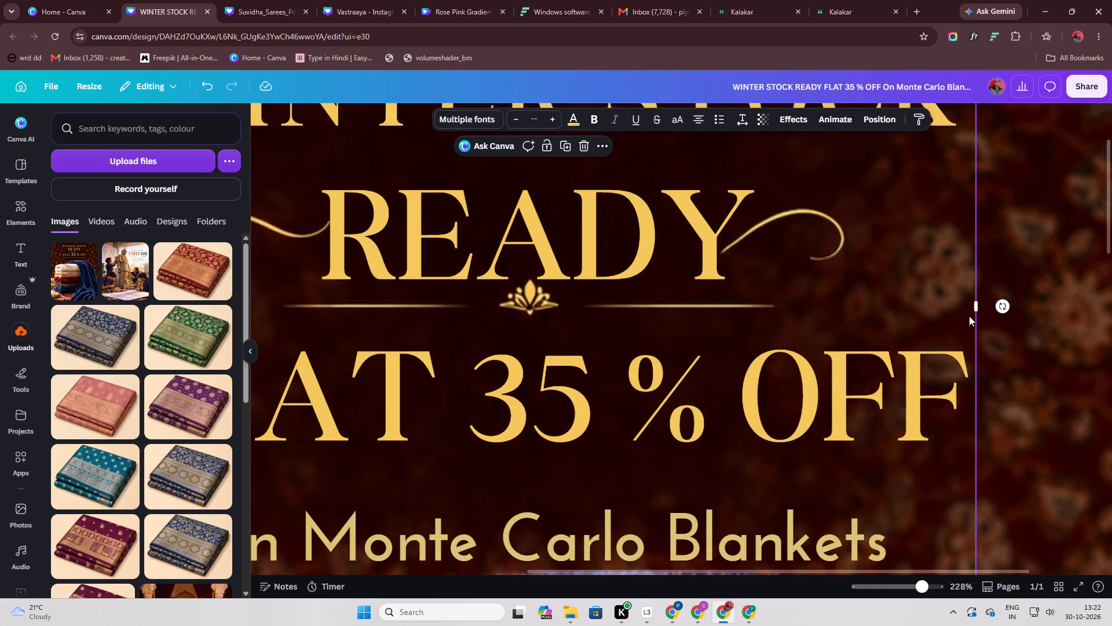
{"action": "left_click", "coordinate": [974, 305], "text": "ctrl"}
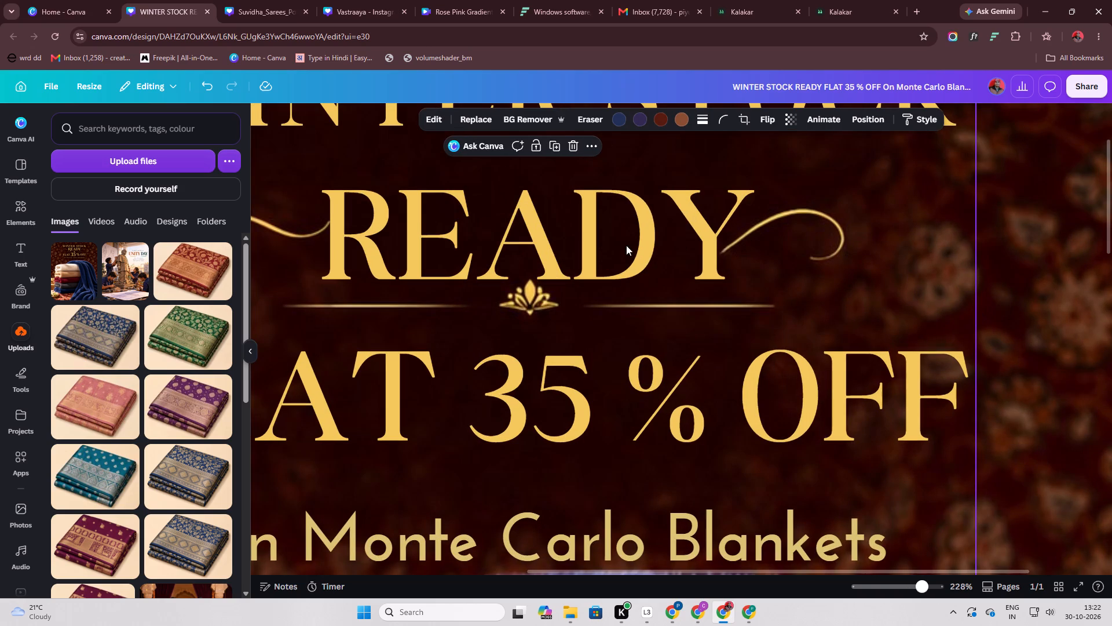
{"action": "left_click", "coordinate": [711, 258]}
{"action": "left_click_drag", "start_coordinate": [977, 308], "coordinate": [992, 310], "text": "ctrl"}
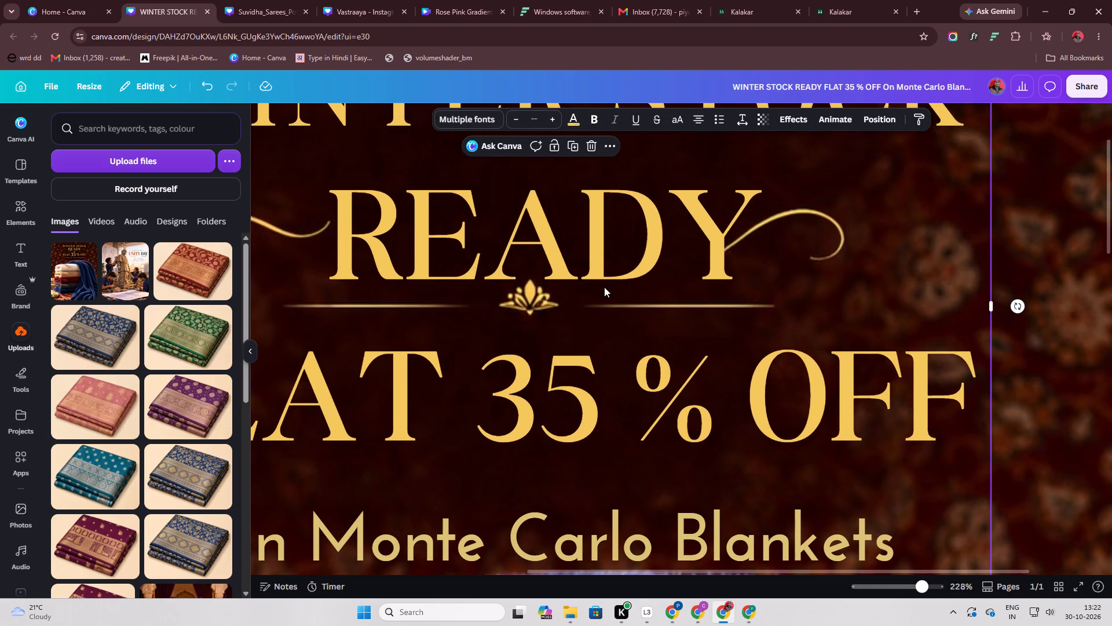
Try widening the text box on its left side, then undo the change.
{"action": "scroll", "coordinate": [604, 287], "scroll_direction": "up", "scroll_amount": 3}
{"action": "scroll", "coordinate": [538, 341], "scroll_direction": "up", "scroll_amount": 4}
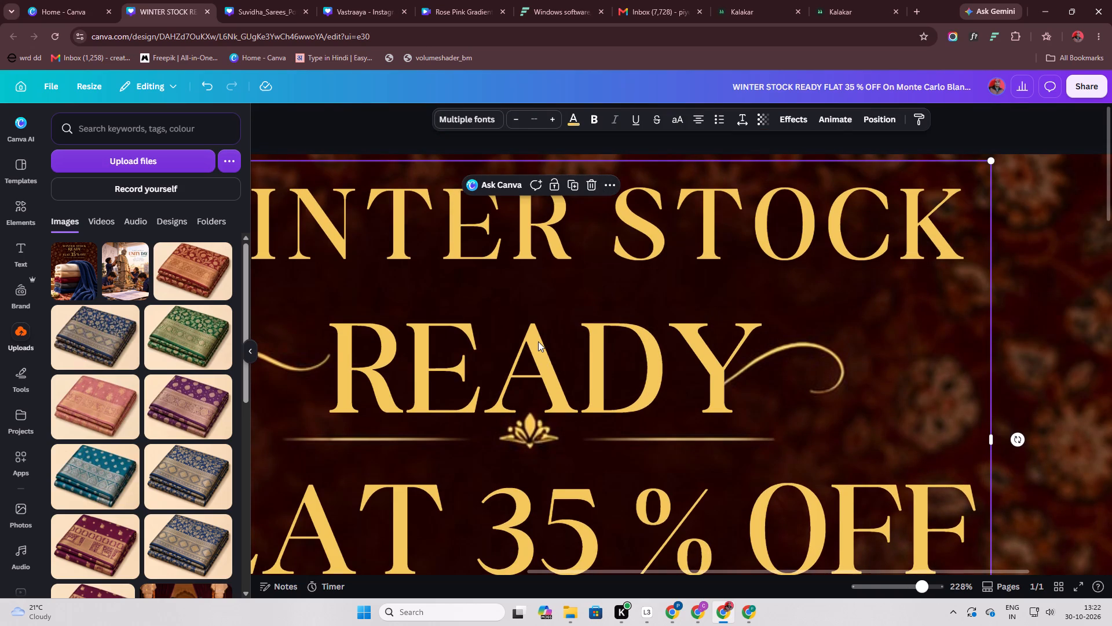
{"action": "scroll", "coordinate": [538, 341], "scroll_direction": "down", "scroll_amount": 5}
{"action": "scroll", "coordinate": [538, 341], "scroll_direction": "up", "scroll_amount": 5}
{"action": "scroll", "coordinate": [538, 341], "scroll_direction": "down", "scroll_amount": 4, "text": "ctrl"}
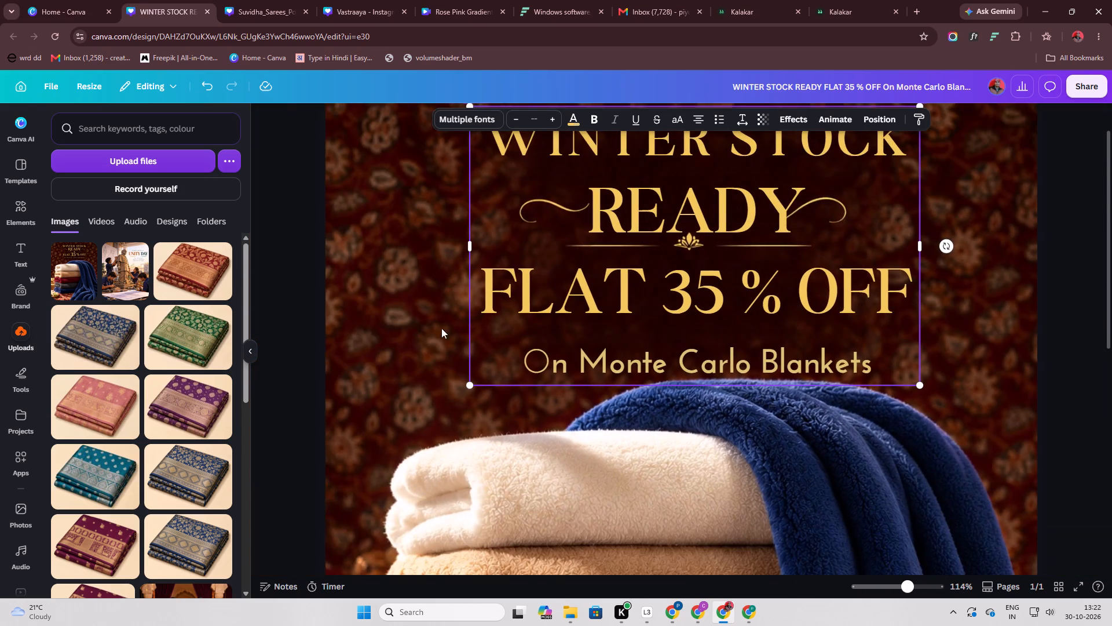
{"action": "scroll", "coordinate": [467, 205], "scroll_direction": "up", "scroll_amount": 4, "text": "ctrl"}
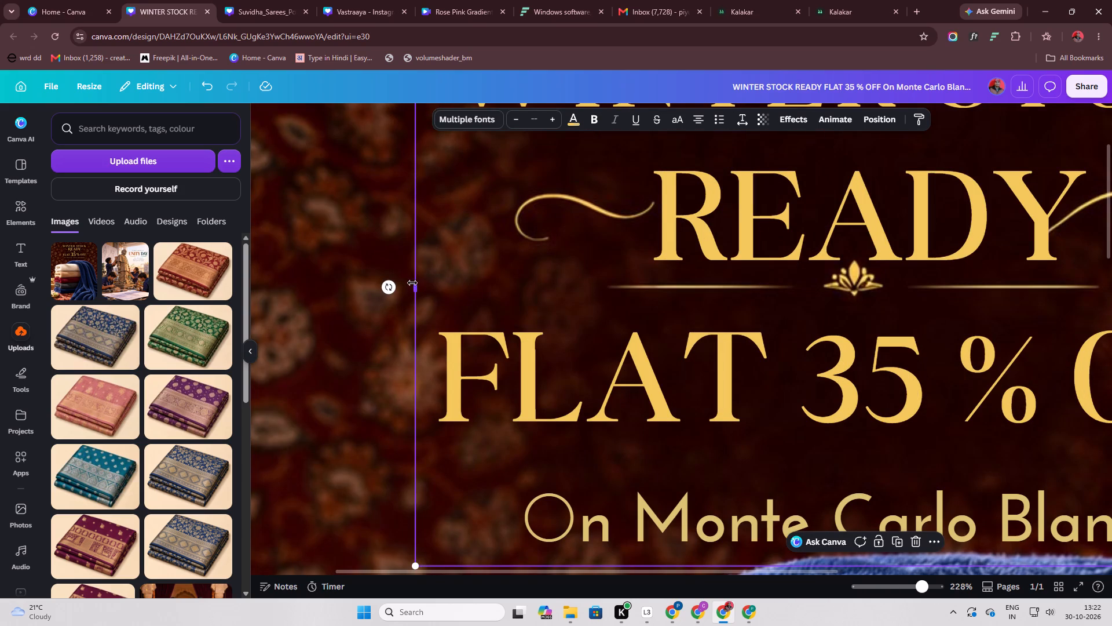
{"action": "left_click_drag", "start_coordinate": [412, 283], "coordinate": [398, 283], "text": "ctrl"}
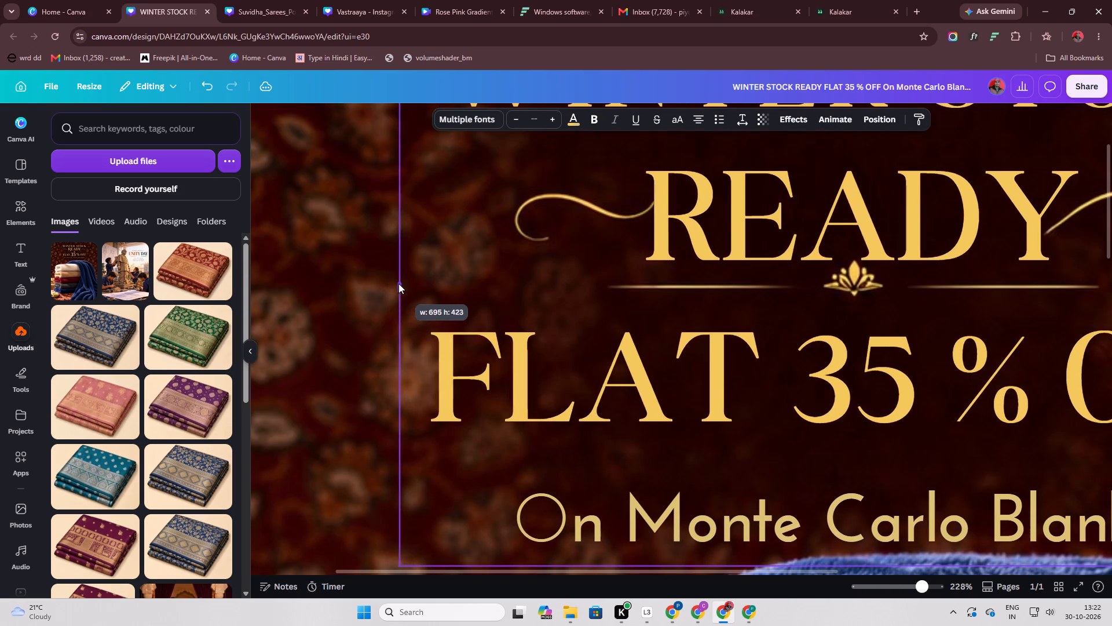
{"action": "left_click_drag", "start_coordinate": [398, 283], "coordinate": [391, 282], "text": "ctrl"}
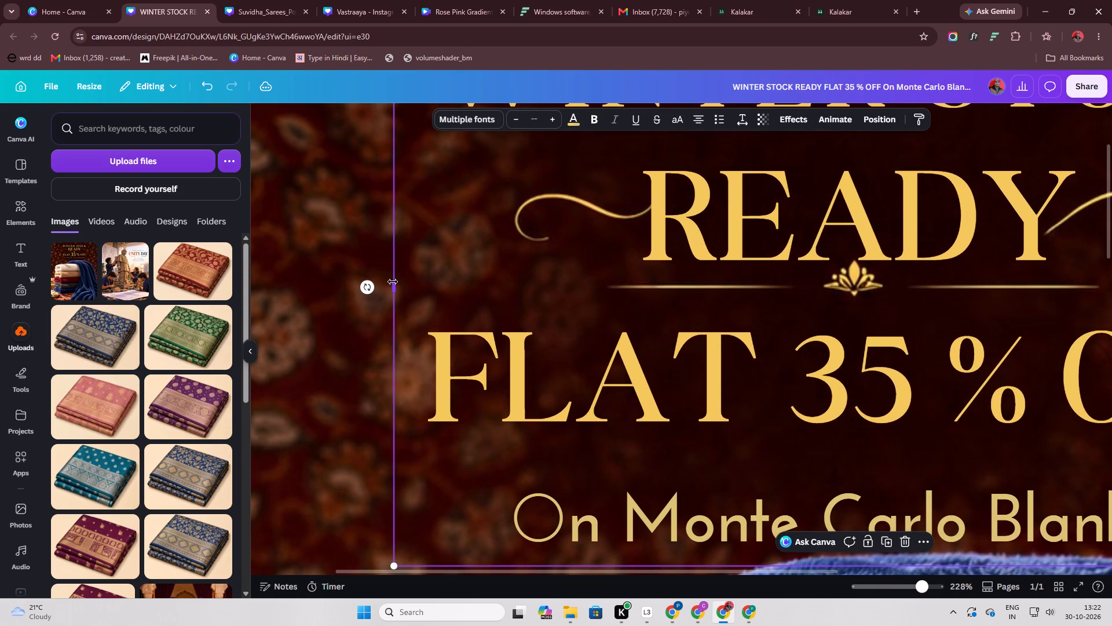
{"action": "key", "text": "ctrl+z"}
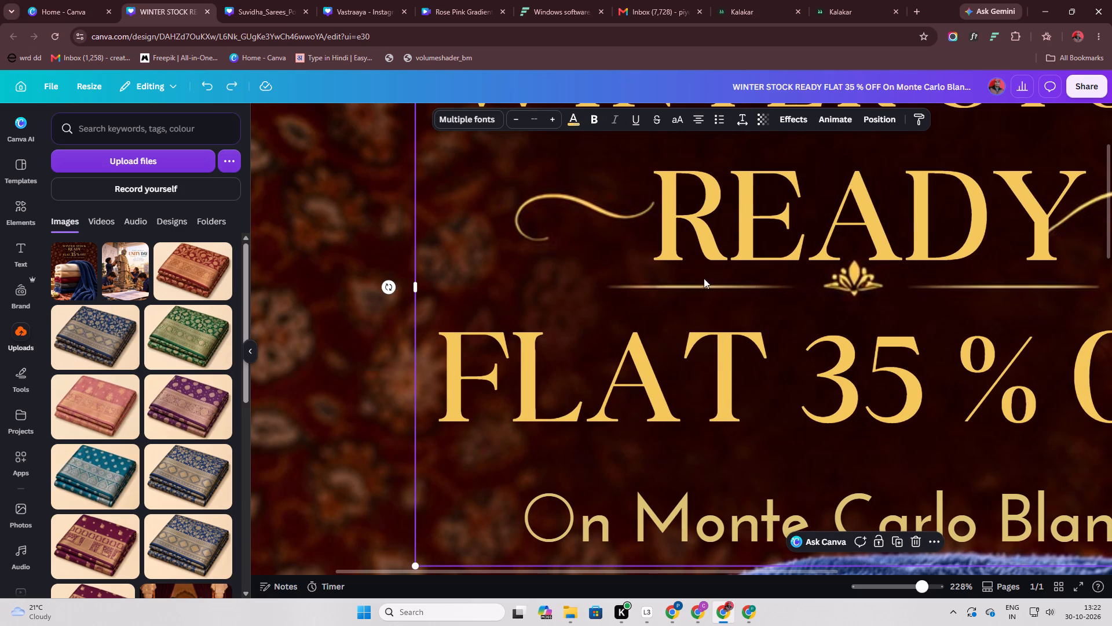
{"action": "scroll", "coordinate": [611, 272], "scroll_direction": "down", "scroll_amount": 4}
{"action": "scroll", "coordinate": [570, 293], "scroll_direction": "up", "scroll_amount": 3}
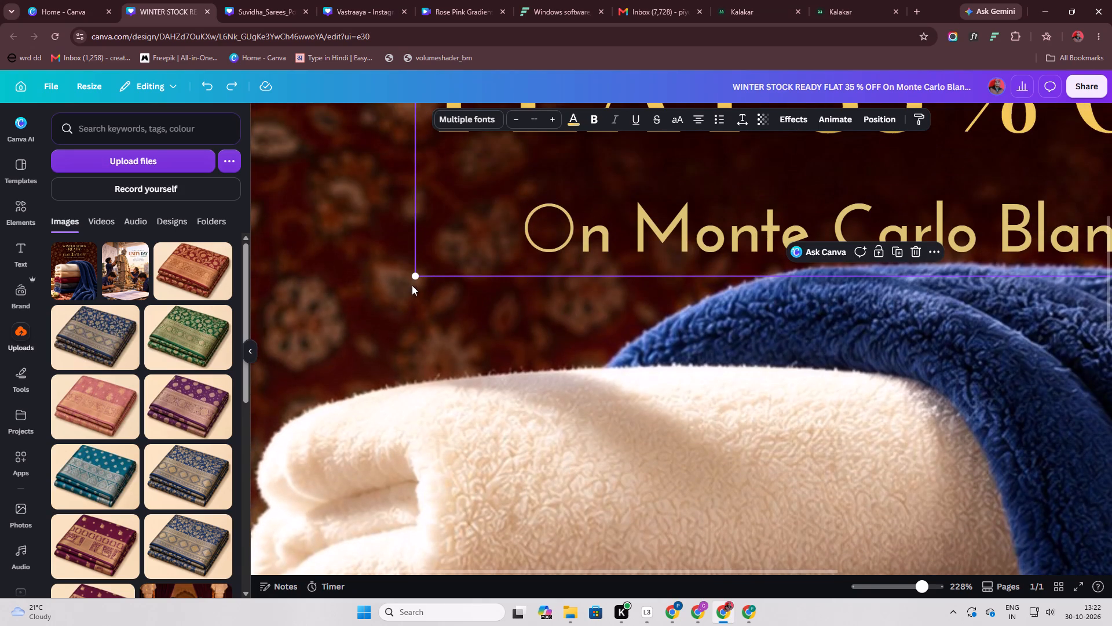
Widen the text box slightly on its left side to shift the centred lines a little left, keeping the line breaks.
{"action": "left_click_drag", "start_coordinate": [414, 280], "coordinate": [403, 284], "text": "alt"}
{"action": "scroll", "coordinate": [645, 230], "scroll_direction": "up", "scroll_amount": 4}
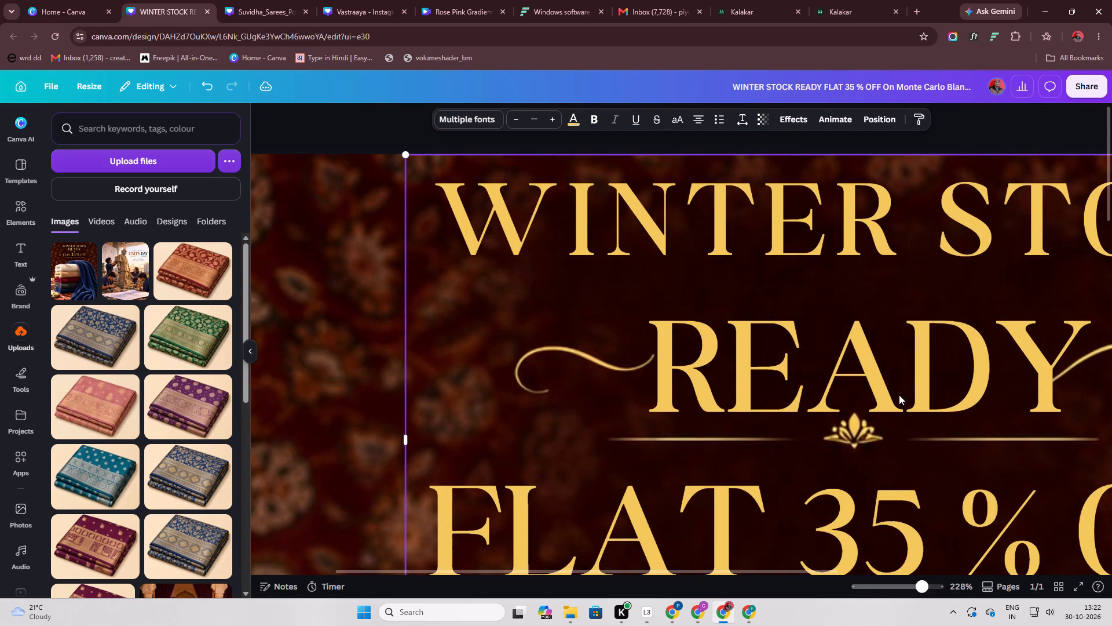
{"action": "left_click", "coordinate": [659, 376]}
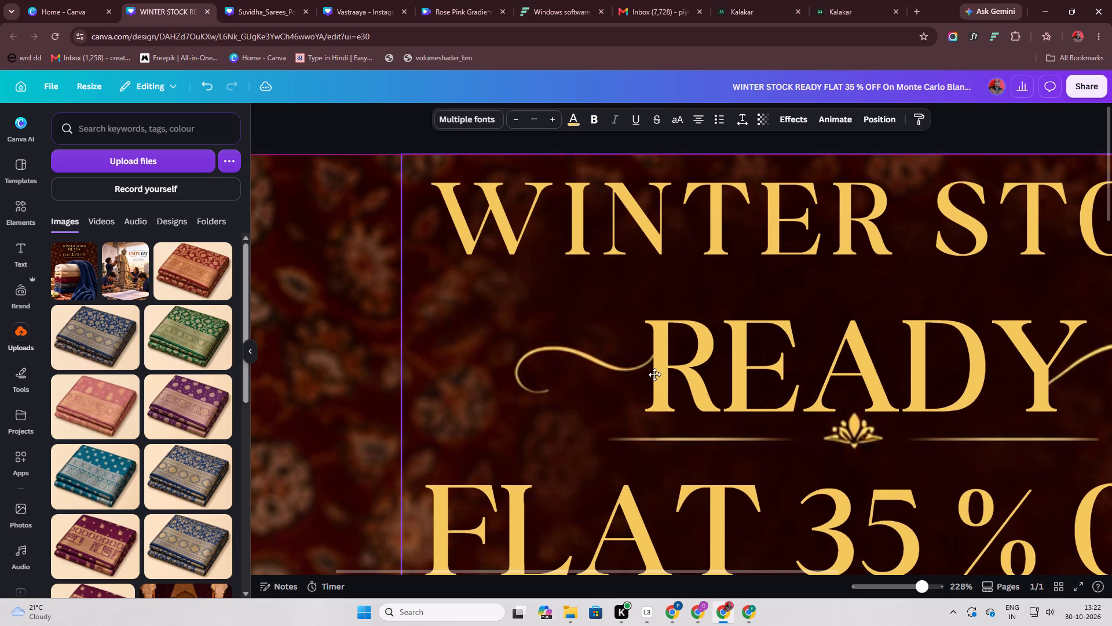
{"action": "scroll", "coordinate": [793, 370], "scroll_direction": "down", "scroll_amount": 4, "text": "ctrl"}
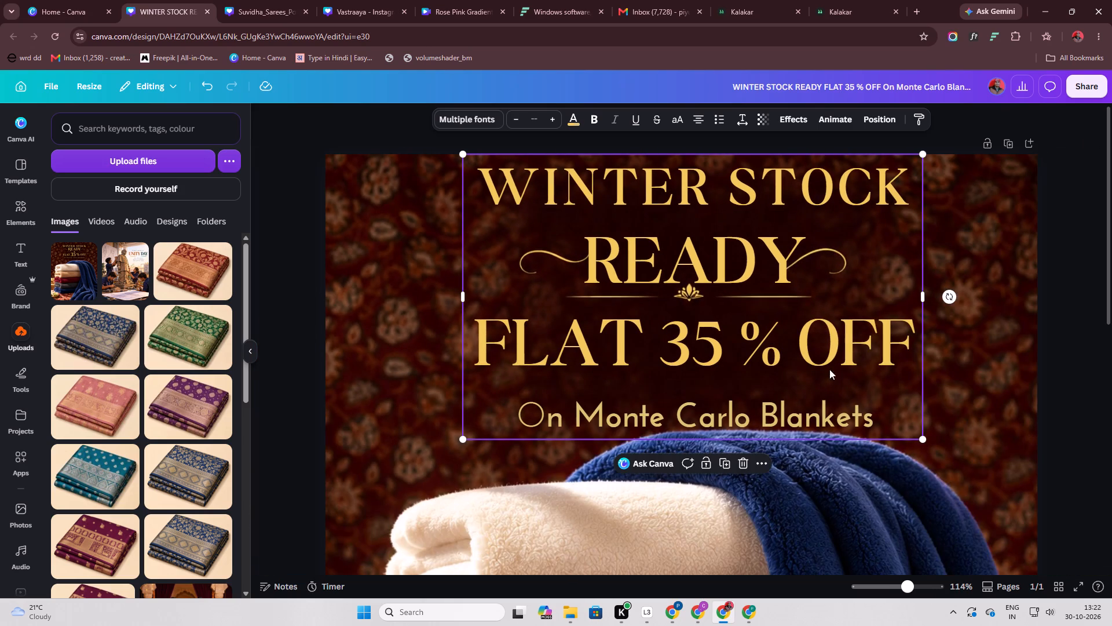
{"action": "left_click", "coordinate": [1081, 388]}
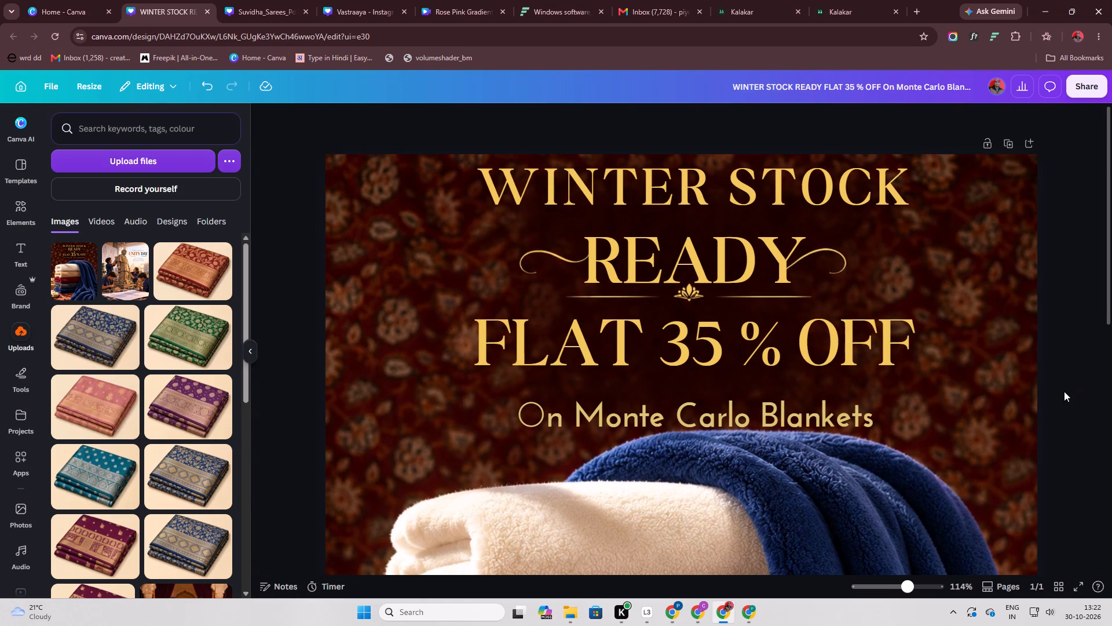
Nudge the whole text block up slightly so "READY" clears the lotus divider.
{"action": "left_click", "coordinate": [806, 354]}
{"action": "key", "text": "Up"}
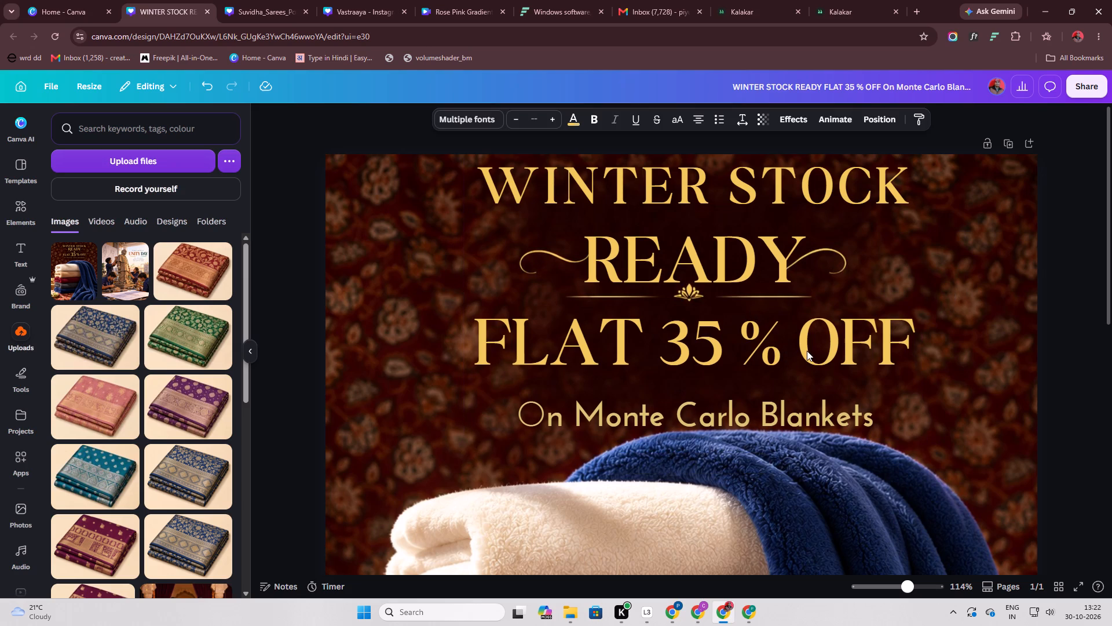
{"action": "key", "text": "Up"}
{"action": "key", "text": "Up"}
{"action": "key", "text": "Up"}
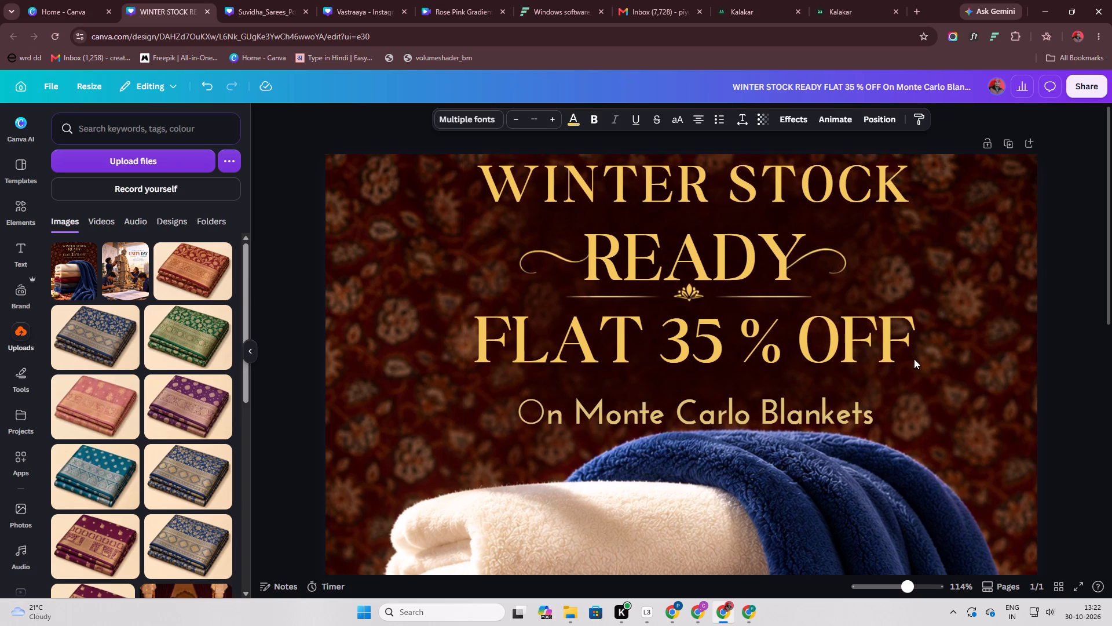
{"action": "left_click", "coordinate": [1085, 425]}
{"action": "scroll", "coordinate": [687, 341], "scroll_direction": "up", "scroll_amount": 1}
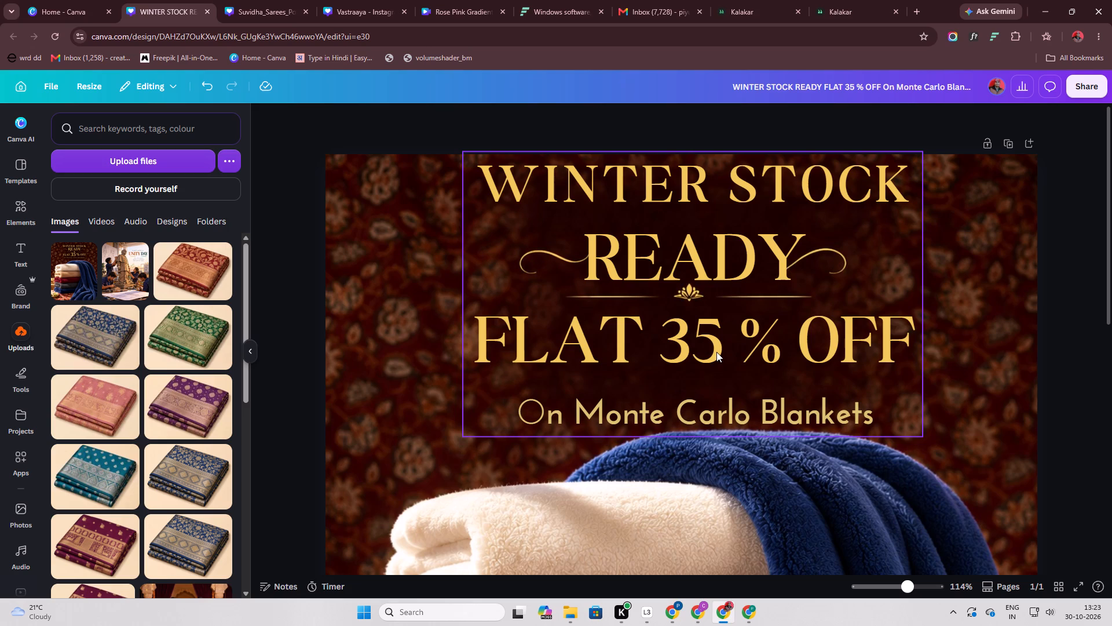
Anchor the text box at its bottom so it grows upward, and set the whole text block's line spacing to 1.2.
{"action": "left_click", "coordinate": [862, 194]}
{"action": "left_click", "coordinate": [740, 121]}
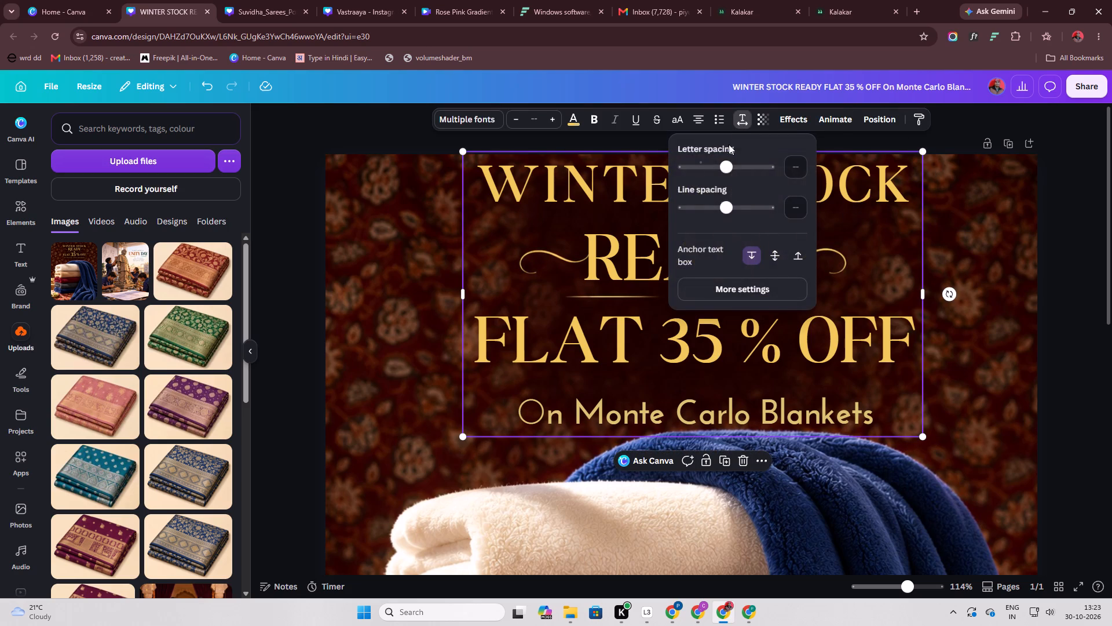
{"action": "left_click", "coordinate": [795, 254]}
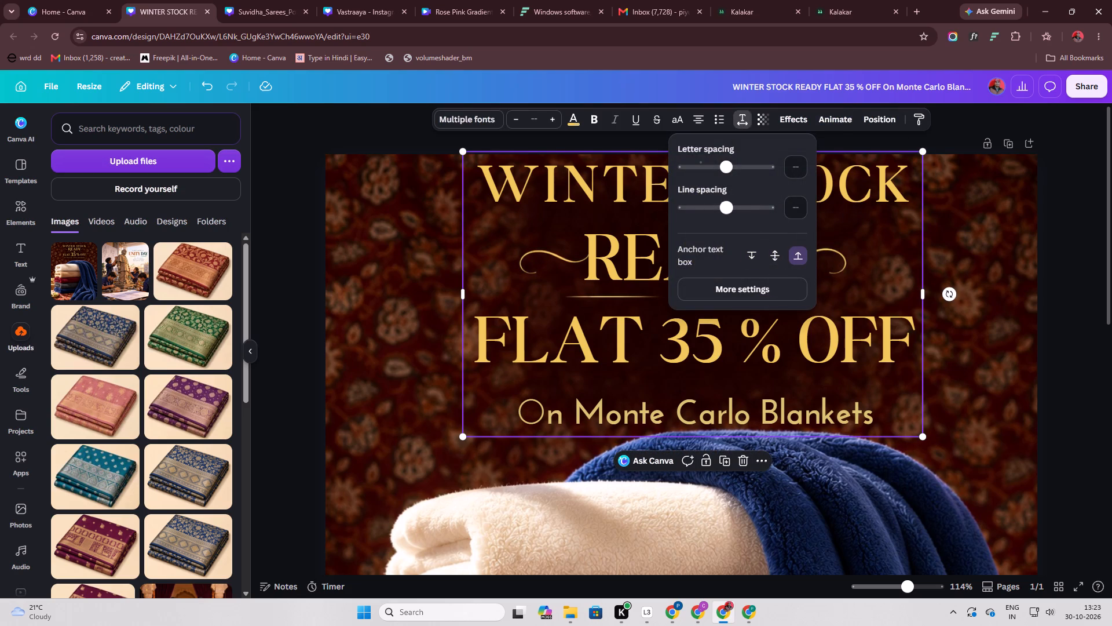
{"action": "left_click_drag", "start_coordinate": [728, 213], "coordinate": [717, 210]}
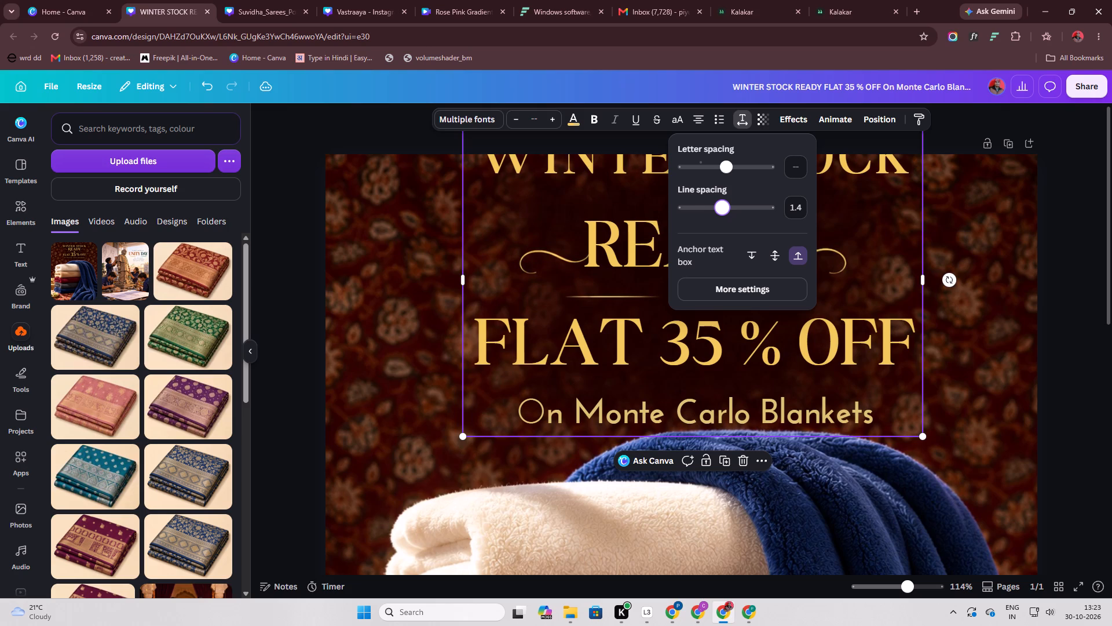
{"action": "left_click_drag", "start_coordinate": [717, 210], "coordinate": [714, 211]}
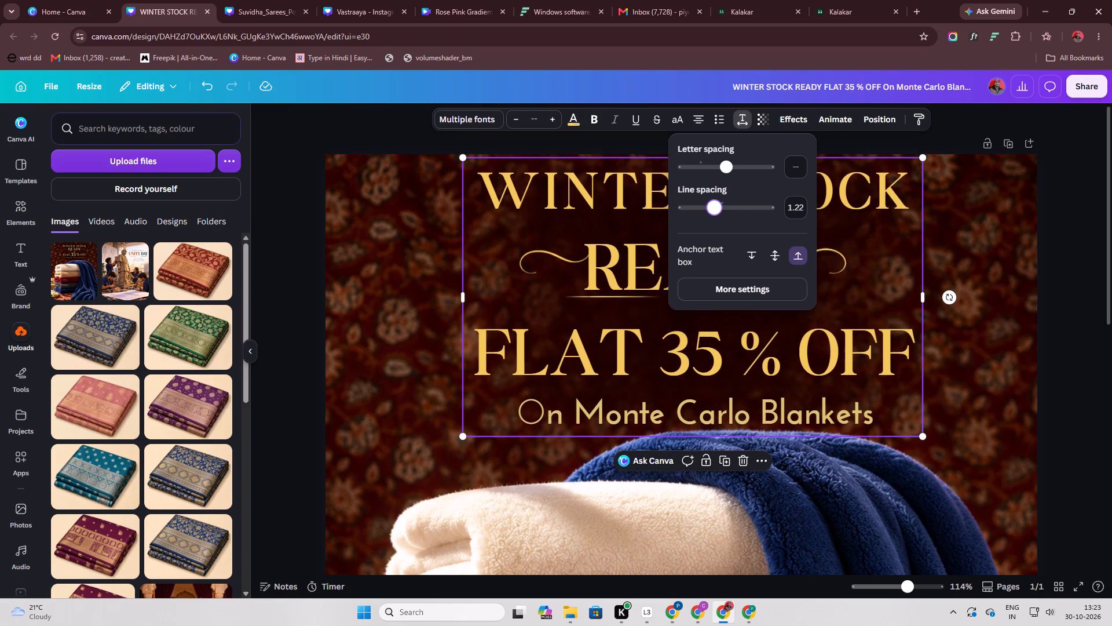
{"action": "left_click_drag", "start_coordinate": [714, 211], "coordinate": [713, 211]}
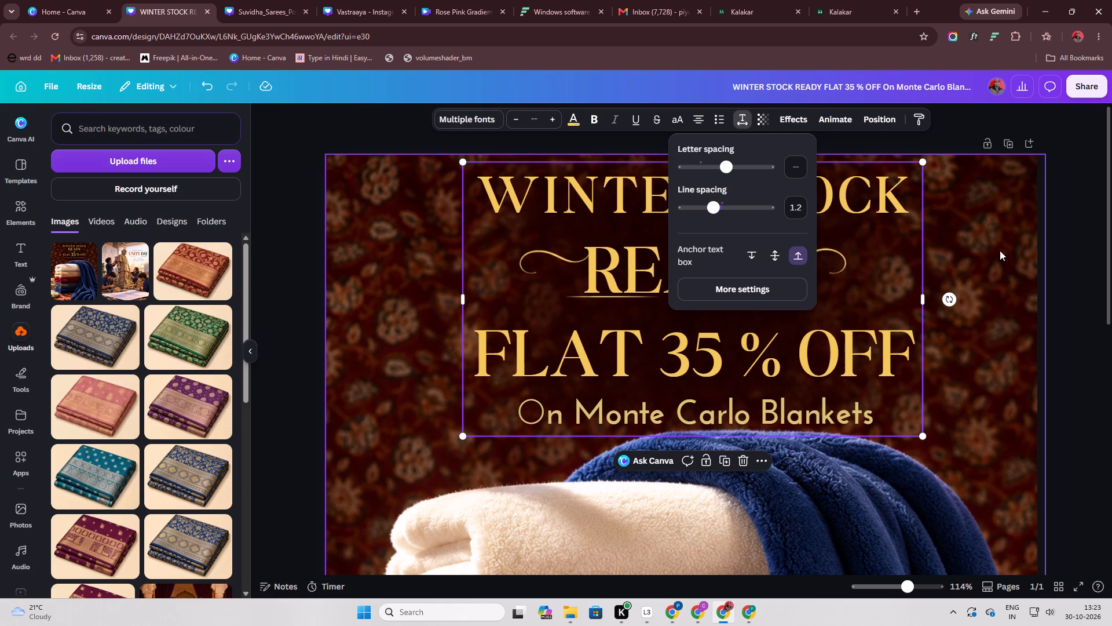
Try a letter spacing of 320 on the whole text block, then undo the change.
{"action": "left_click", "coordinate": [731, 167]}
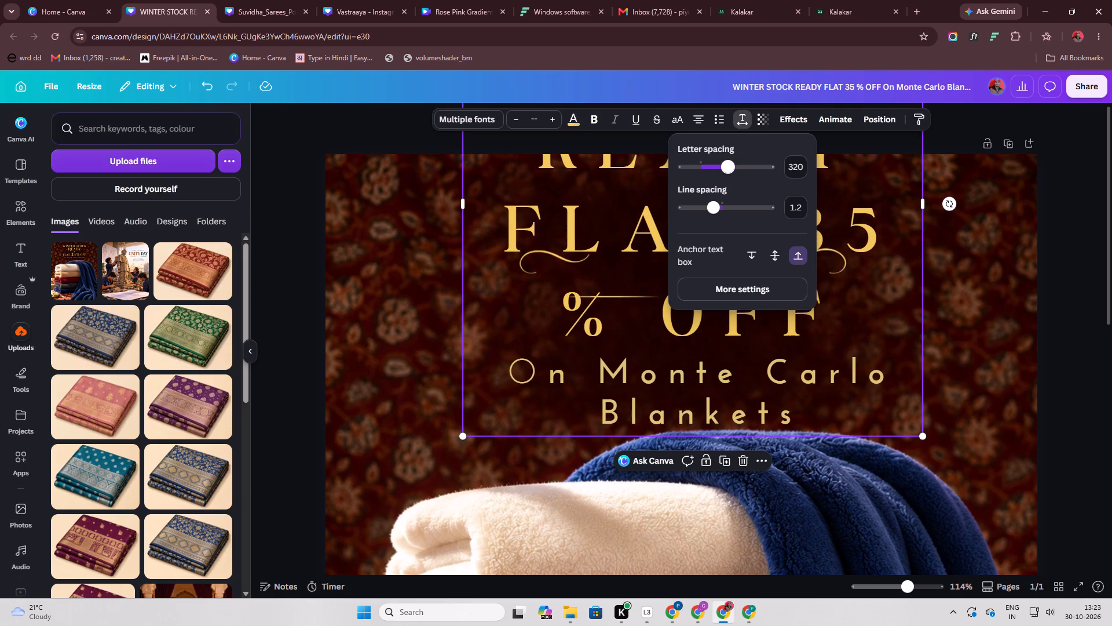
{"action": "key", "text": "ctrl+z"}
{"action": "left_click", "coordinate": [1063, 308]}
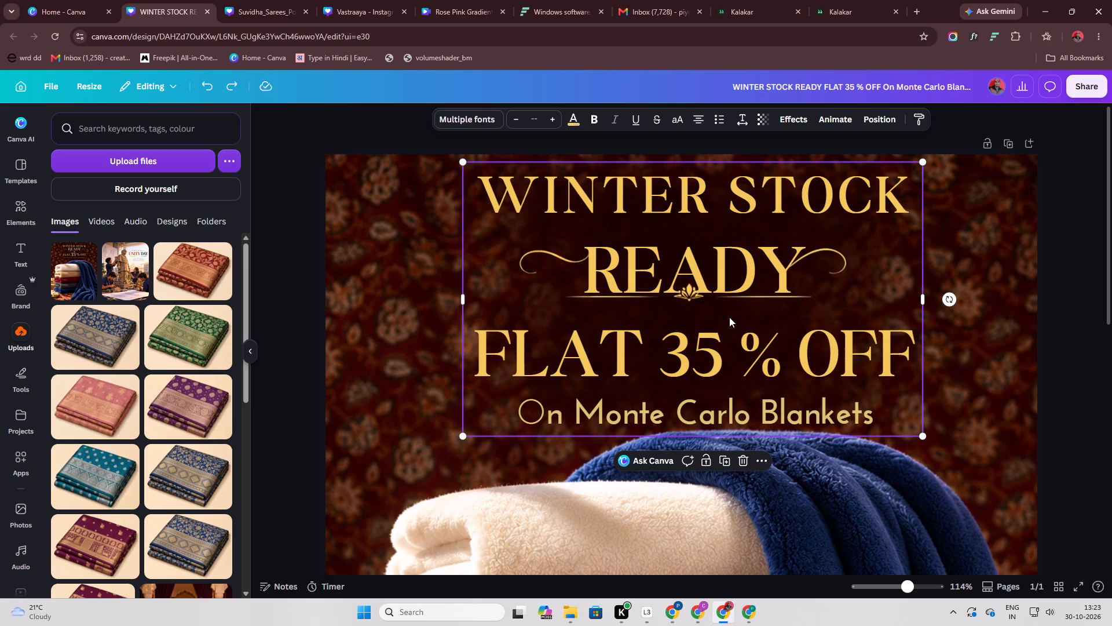
Open the poster's background image in Magic Eraser.
{"action": "scroll", "coordinate": [727, 315], "scroll_direction": "up", "scroll_amount": 5, "text": "ctrl"}
{"action": "scroll", "coordinate": [643, 270], "scroll_direction": "up", "scroll_amount": 4, "text": "ctrl"}
{"action": "scroll", "coordinate": [643, 270], "scroll_direction": "down", "scroll_amount": 5, "text": "ctrl"}
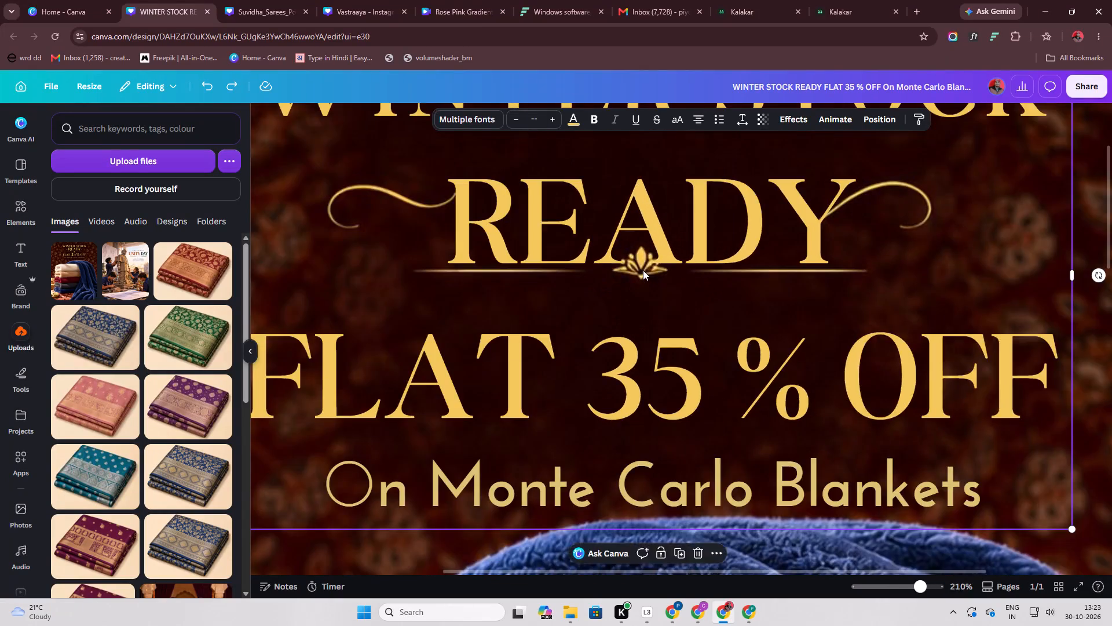
{"action": "scroll", "coordinate": [643, 270], "scroll_direction": "down", "scroll_amount": 8, "text": "ctrl"}
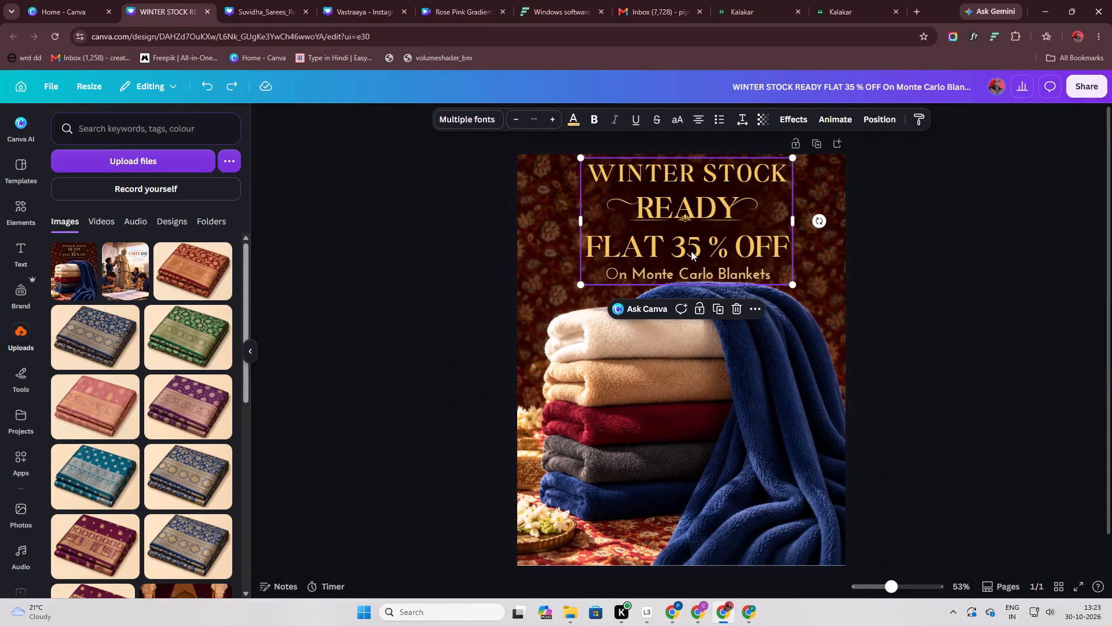
{"action": "scroll", "coordinate": [675, 235], "scroll_direction": "up", "scroll_amount": 9, "text": "ctrl"}
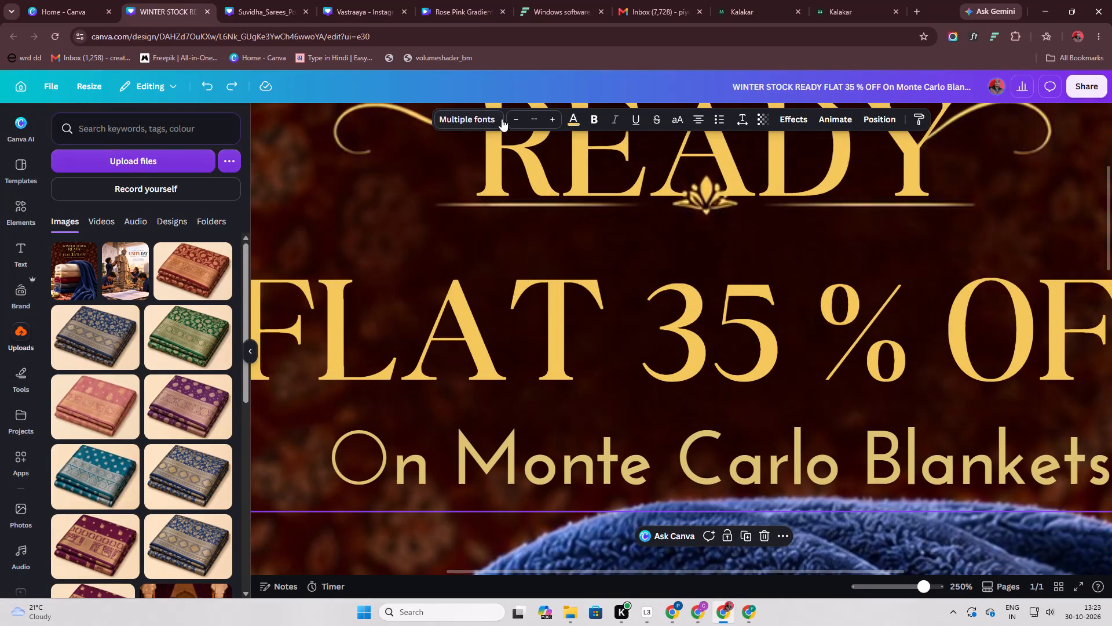
{"action": "left_click", "coordinate": [384, 210]}
{"action": "left_click", "coordinate": [423, 305]}
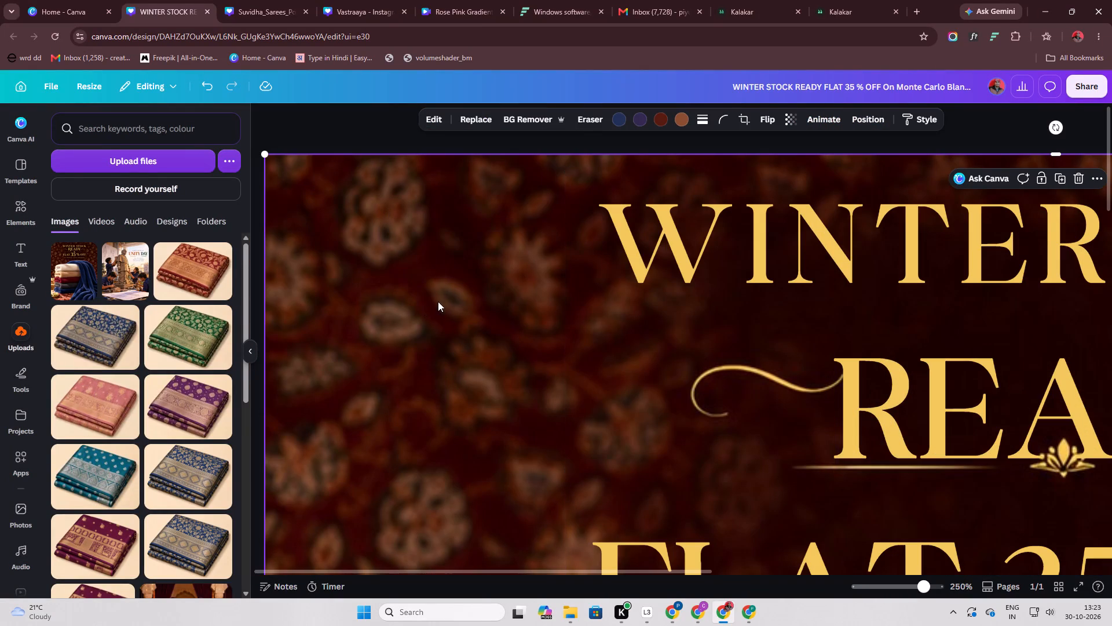
{"action": "left_click", "coordinate": [425, 285]}
{"action": "left_click", "coordinate": [440, 213]}
{"action": "left_click", "coordinate": [584, 114]}
{"action": "left_click", "coordinate": [570, 152]}
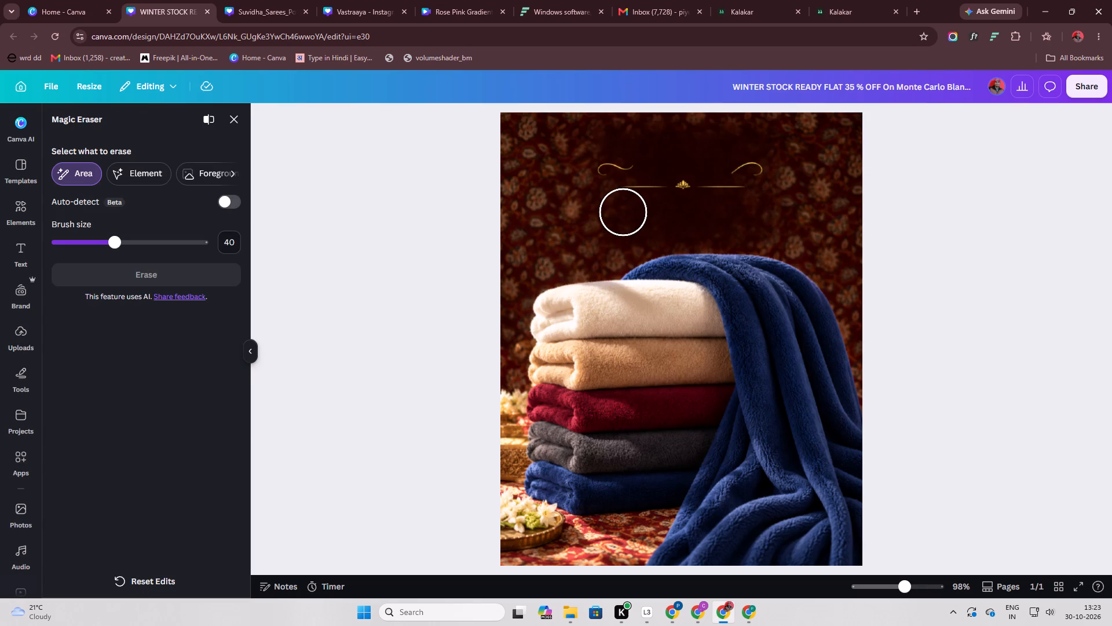
With an Area brush of size 1, erase the lotus and both gold divider lines beneath the swirls from the background image.
{"action": "scroll", "coordinate": [680, 174], "scroll_direction": "up", "scroll_amount": 5, "text": "ctrl"}
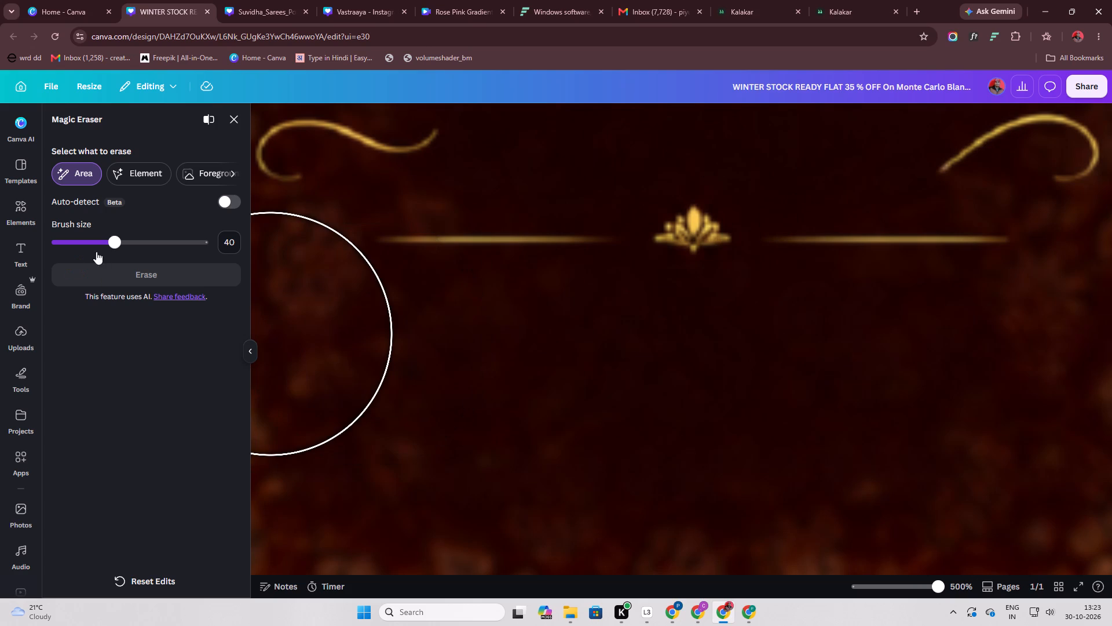
{"action": "left_click_drag", "start_coordinate": [114, 245], "coordinate": [60, 266]}
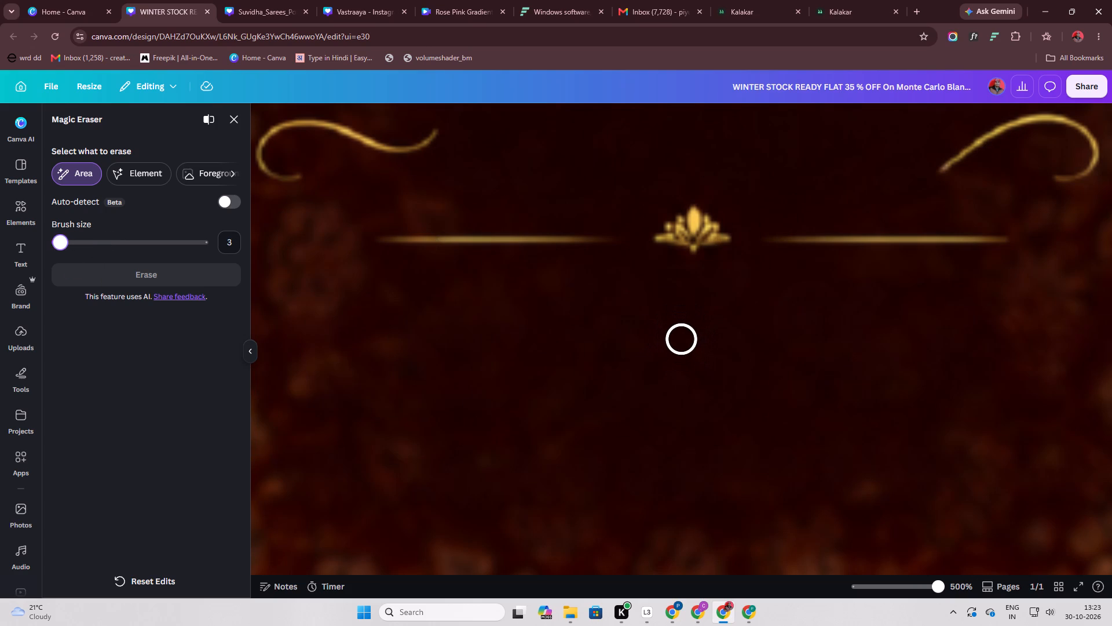
{"action": "left_click_drag", "start_coordinate": [60, 266], "coordinate": [55, 268]}
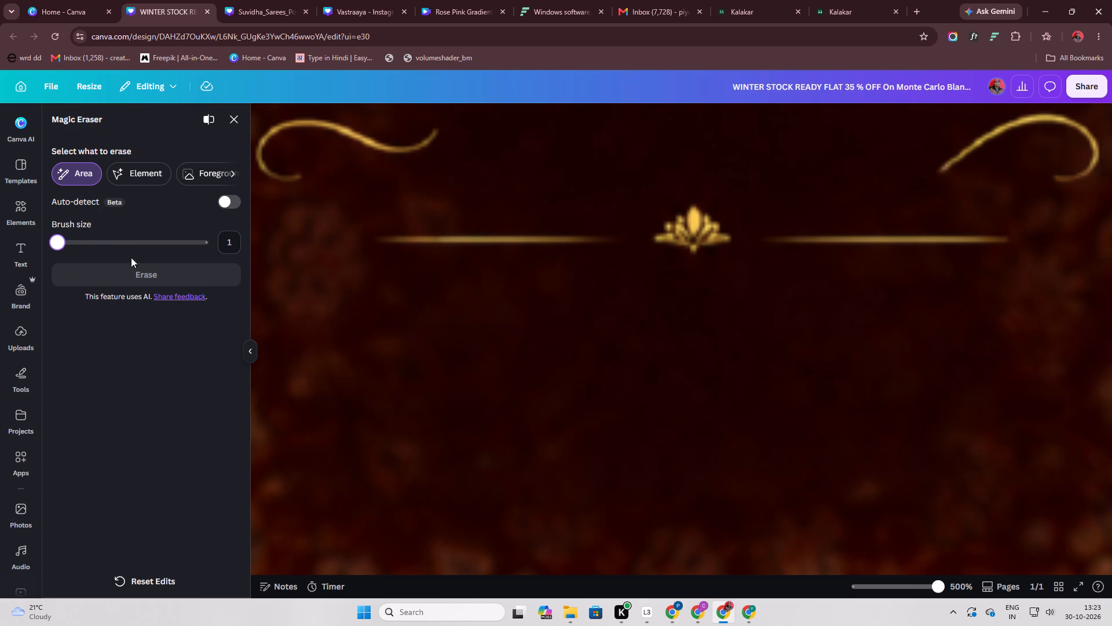
{"action": "left_click_drag", "start_coordinate": [378, 241], "coordinate": [459, 241]}
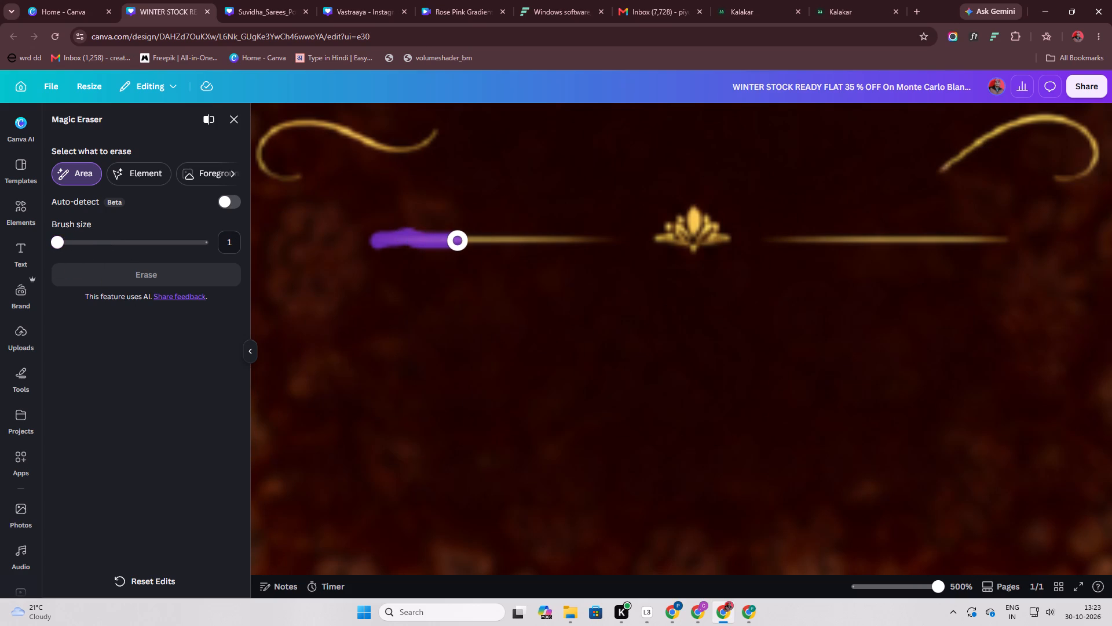
{"action": "left_click_drag", "start_coordinate": [459, 241], "coordinate": [608, 240]}
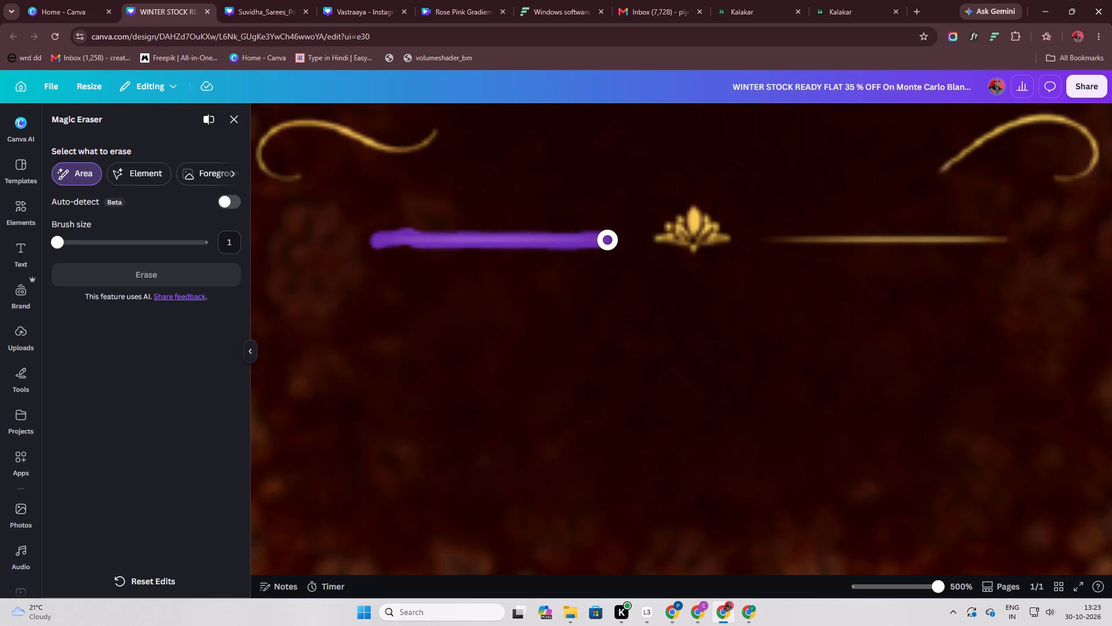
{"action": "left_click_drag", "start_coordinate": [608, 240], "coordinate": [610, 239]}
{"action": "left_click_drag", "start_coordinate": [690, 214], "coordinate": [662, 224]}
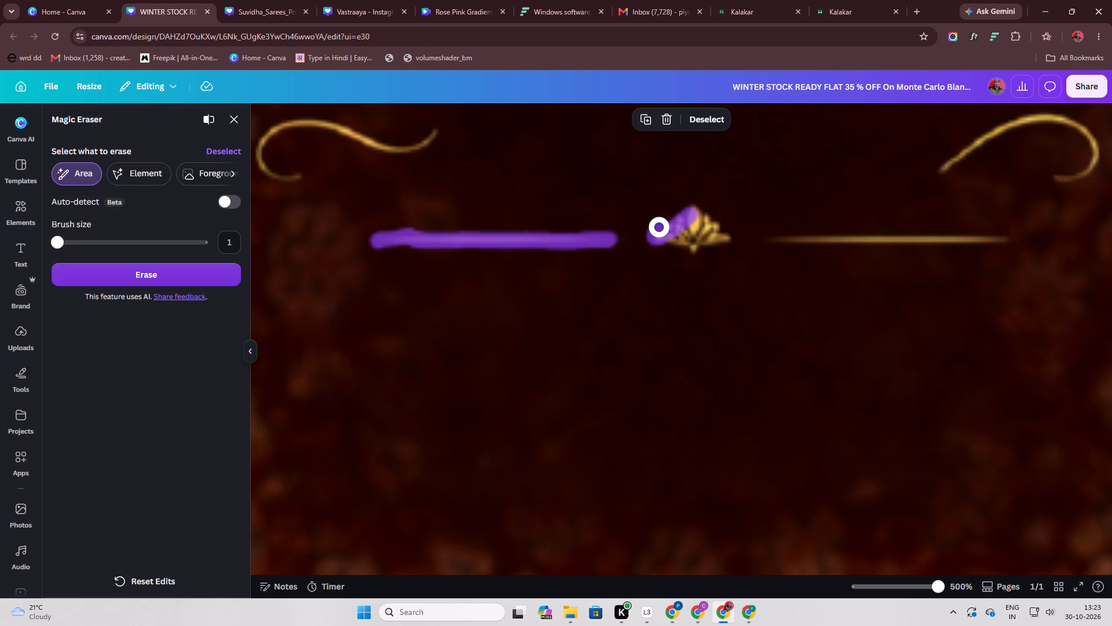
{"action": "left_click_drag", "start_coordinate": [662, 224], "coordinate": [675, 243]}
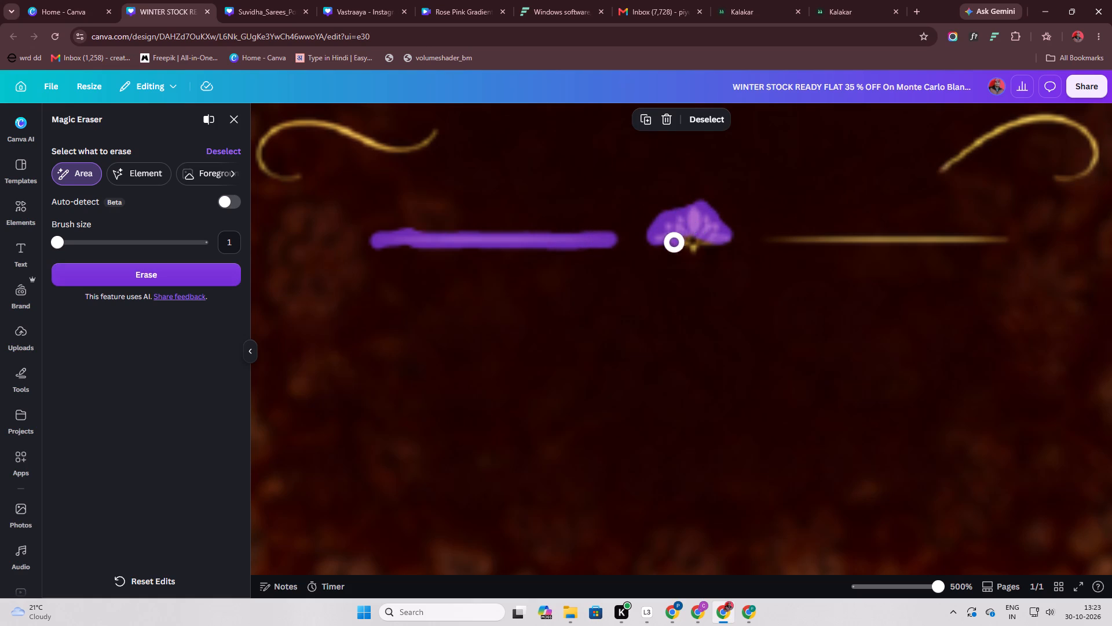
{"action": "left_click_drag", "start_coordinate": [675, 243], "coordinate": [698, 253]}
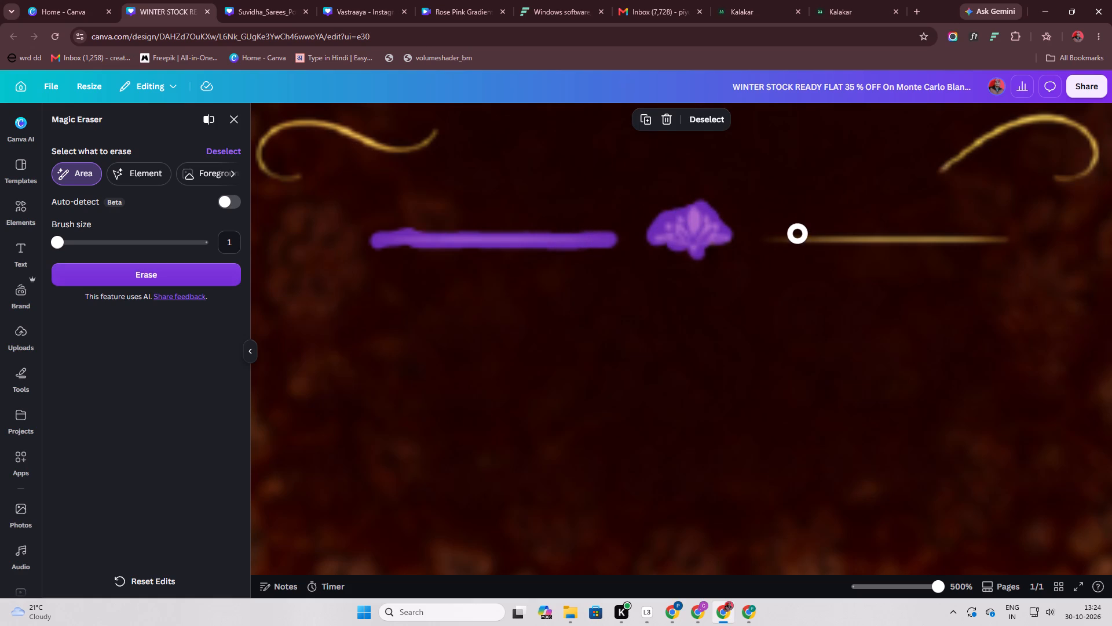
{"action": "left_click_drag", "start_coordinate": [770, 240], "coordinate": [906, 240]}
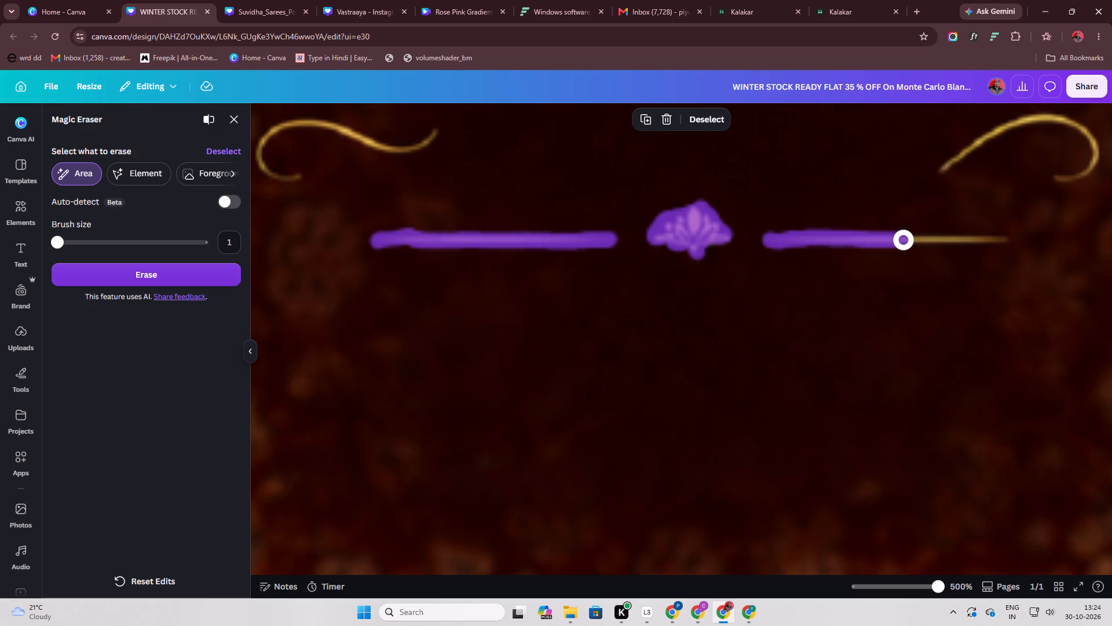
{"action": "left_click_drag", "start_coordinate": [906, 240], "coordinate": [1014, 240]}
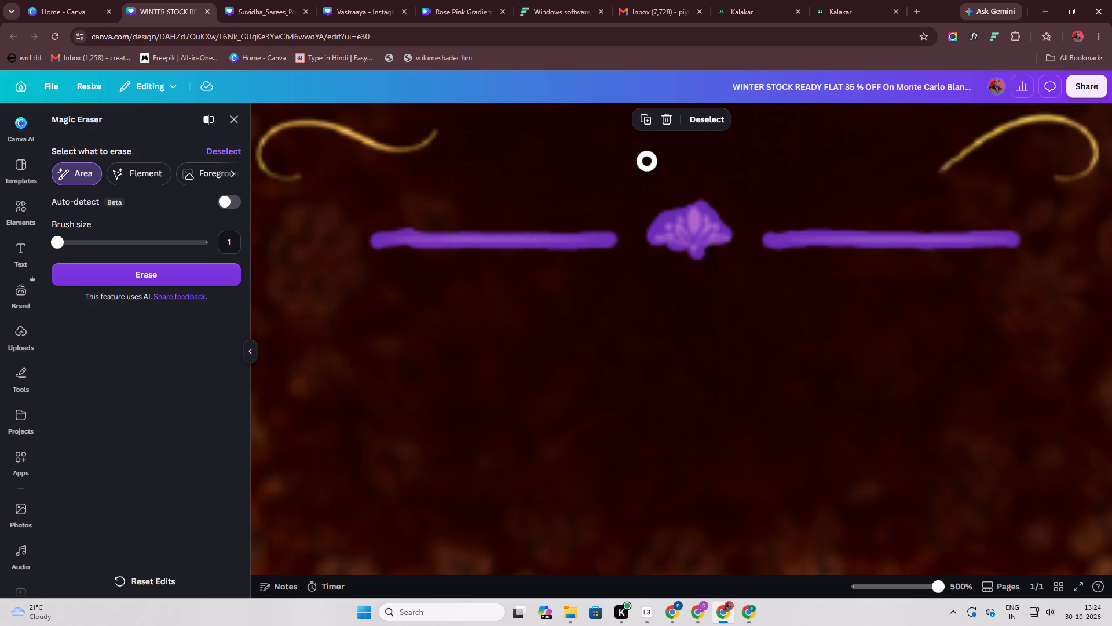
{"action": "left_click", "coordinate": [91, 278]}
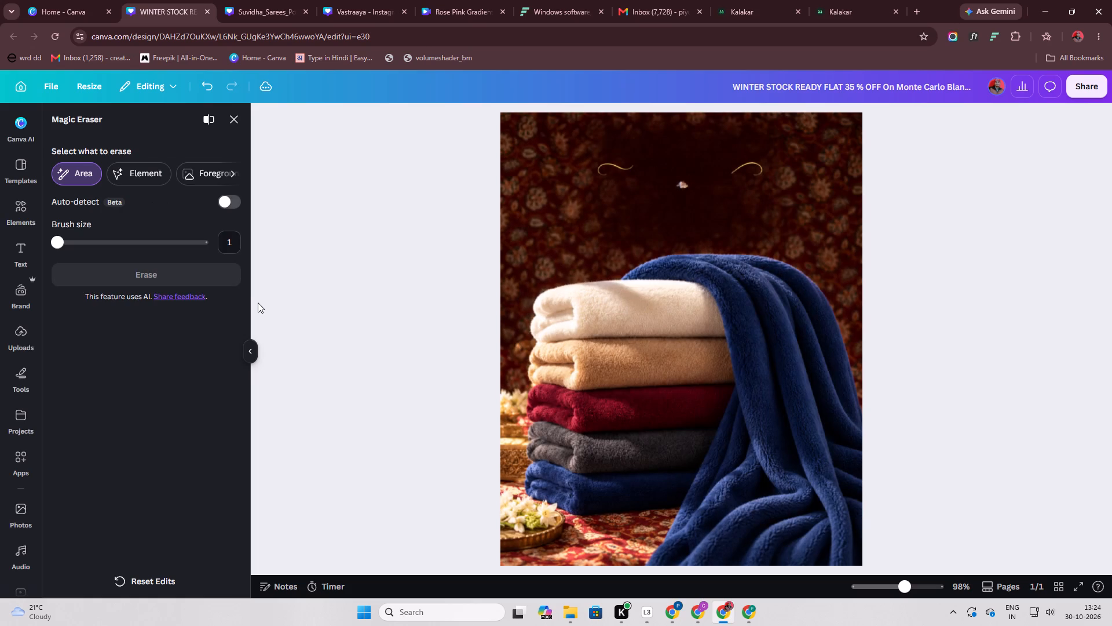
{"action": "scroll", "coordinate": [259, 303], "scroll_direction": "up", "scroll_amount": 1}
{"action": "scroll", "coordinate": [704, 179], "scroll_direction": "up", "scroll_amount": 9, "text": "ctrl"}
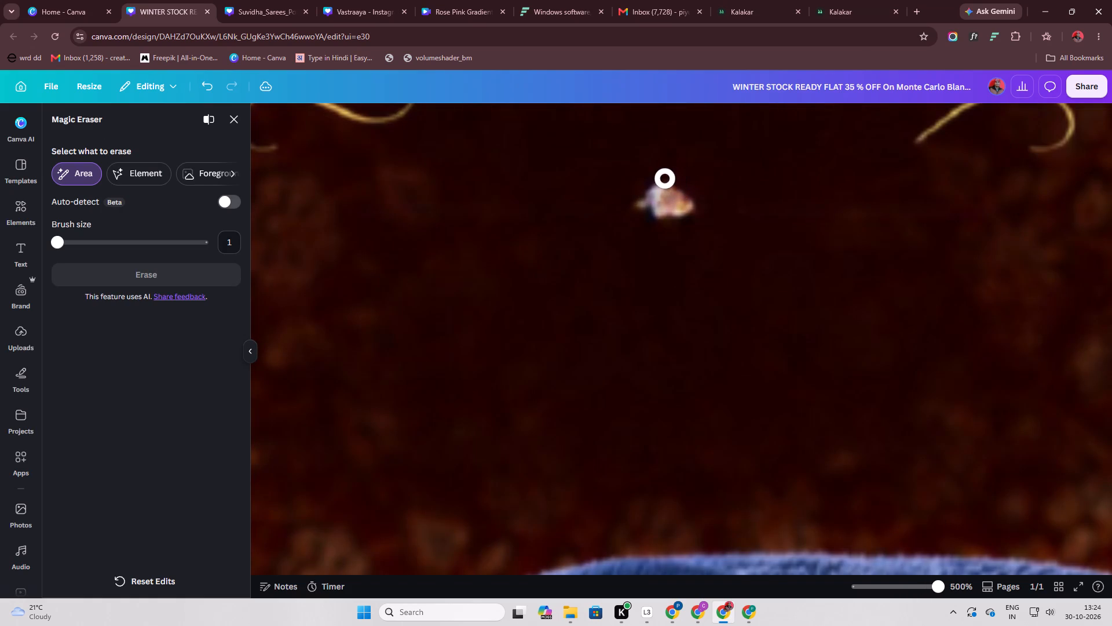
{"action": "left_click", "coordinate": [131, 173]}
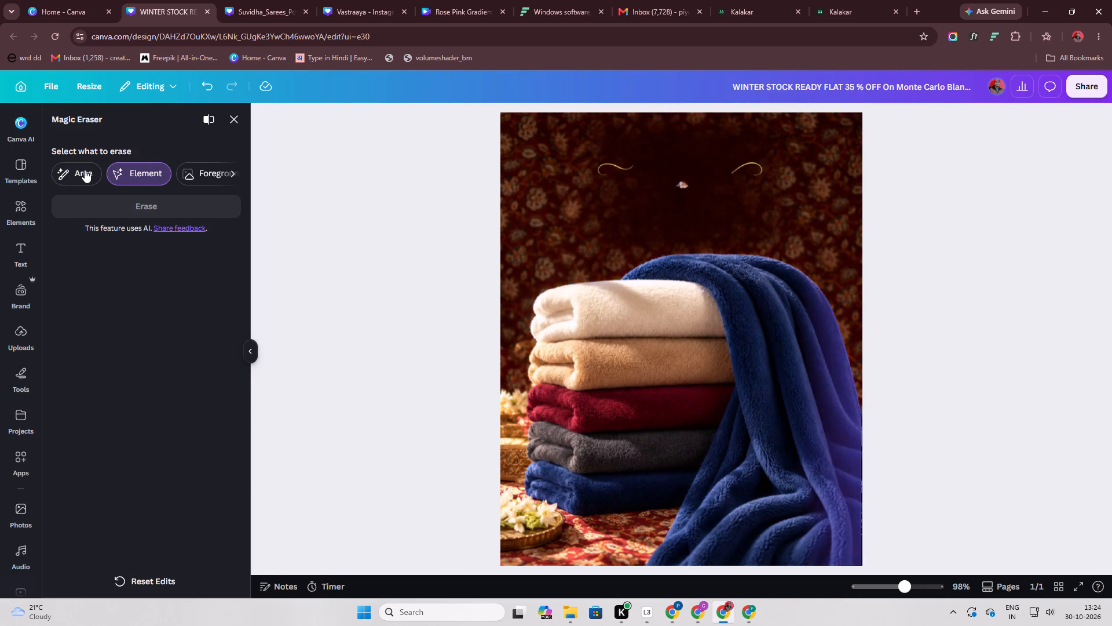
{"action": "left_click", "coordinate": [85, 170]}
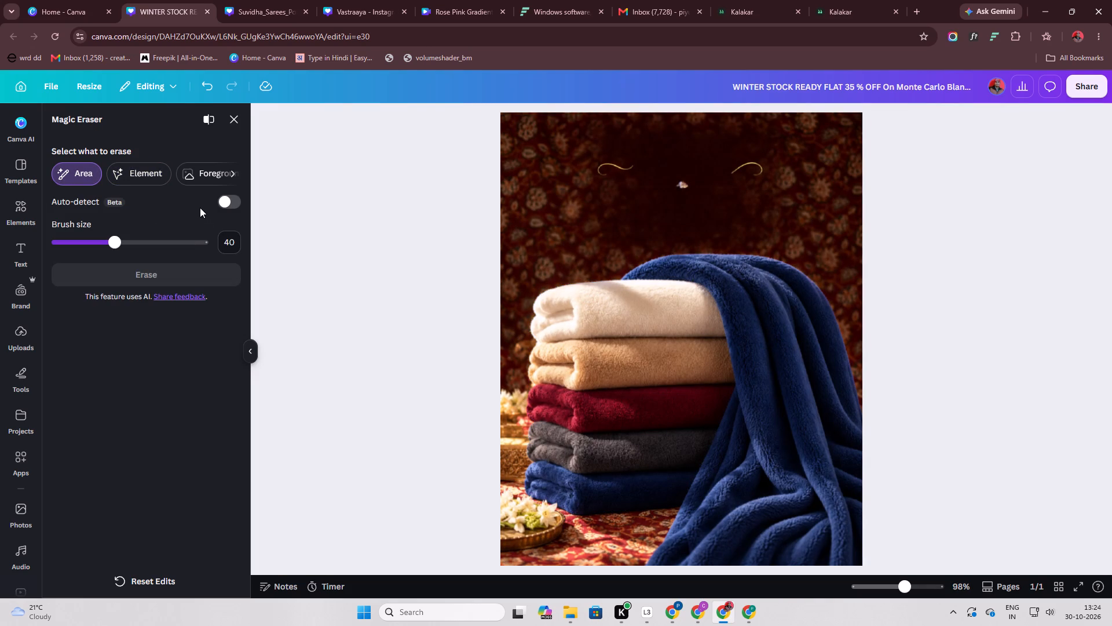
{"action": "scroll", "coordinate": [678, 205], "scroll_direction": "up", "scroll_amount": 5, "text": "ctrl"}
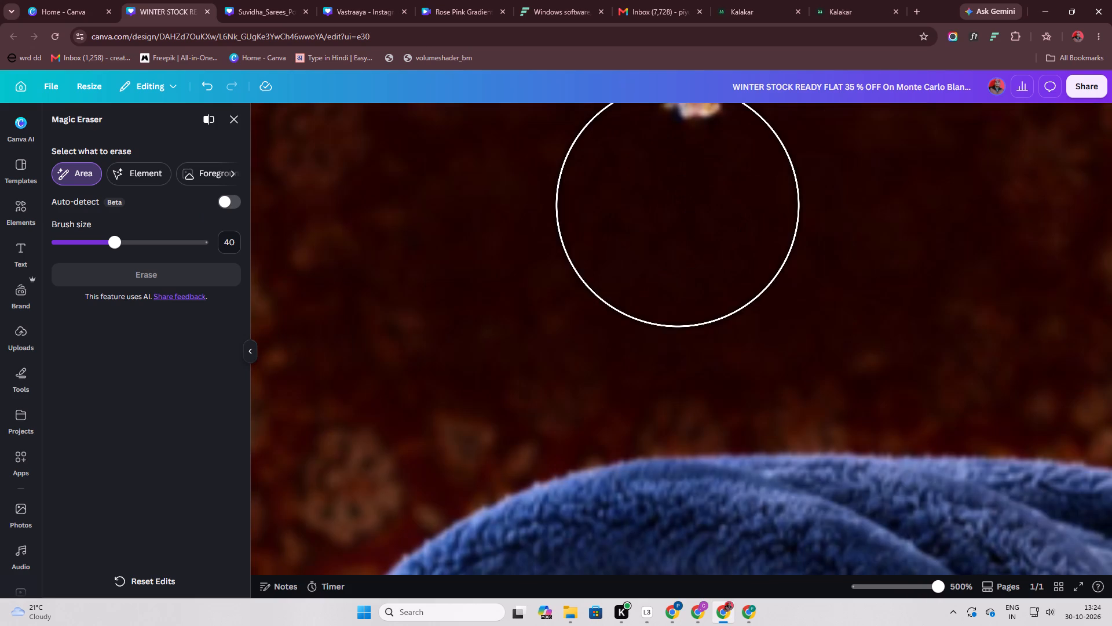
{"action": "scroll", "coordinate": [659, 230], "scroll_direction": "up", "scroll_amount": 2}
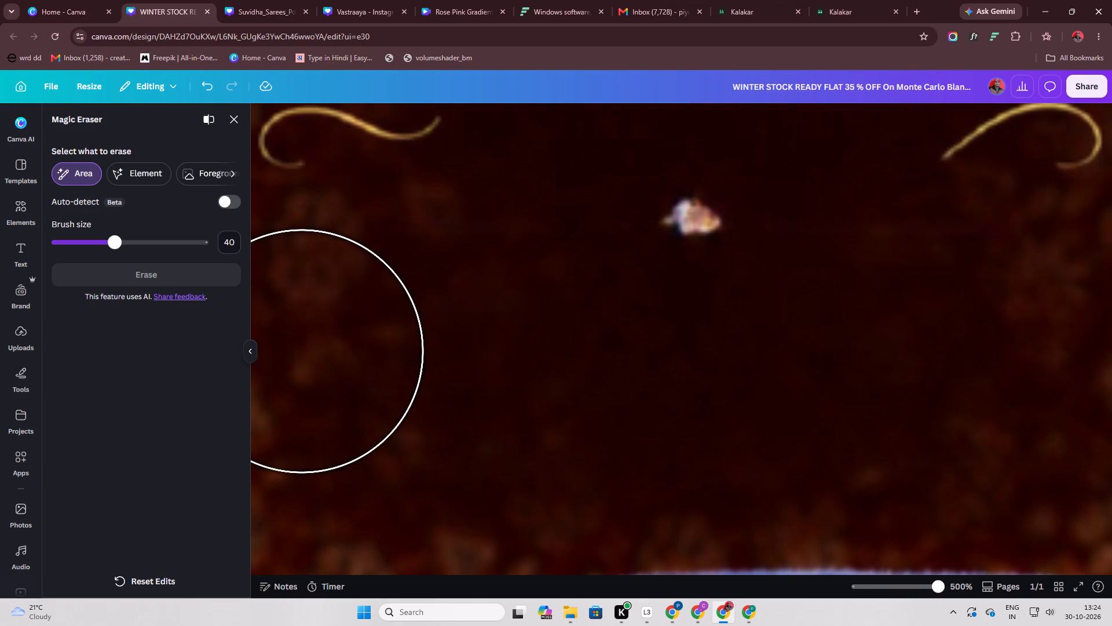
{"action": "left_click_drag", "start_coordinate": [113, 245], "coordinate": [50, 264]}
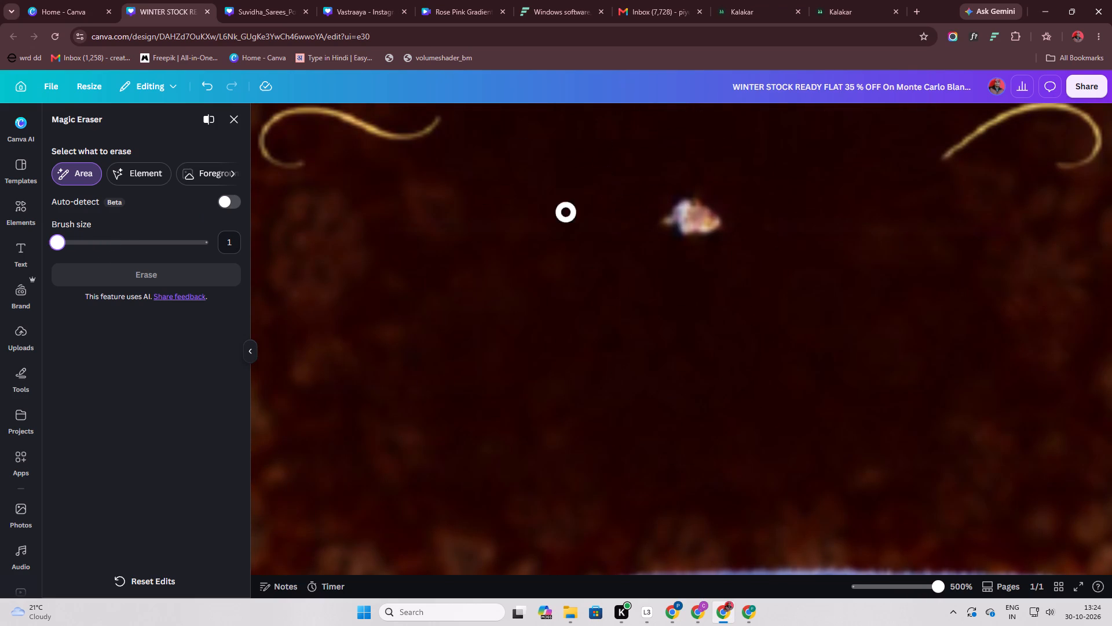
Close Magic Eraser and return to the poster design with the headline area in view.
{"action": "left_click", "coordinate": [228, 114]}
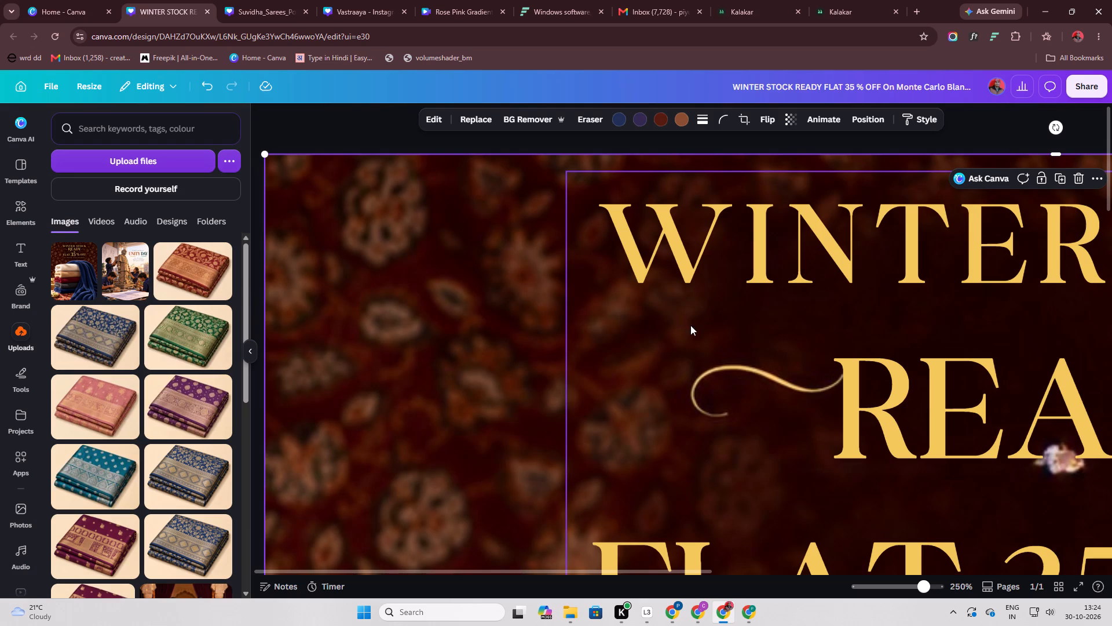
{"action": "scroll", "coordinate": [668, 319], "scroll_direction": "down", "scroll_amount": 2}
{"action": "scroll", "coordinate": [955, 304], "scroll_direction": "up", "scroll_amount": 1}
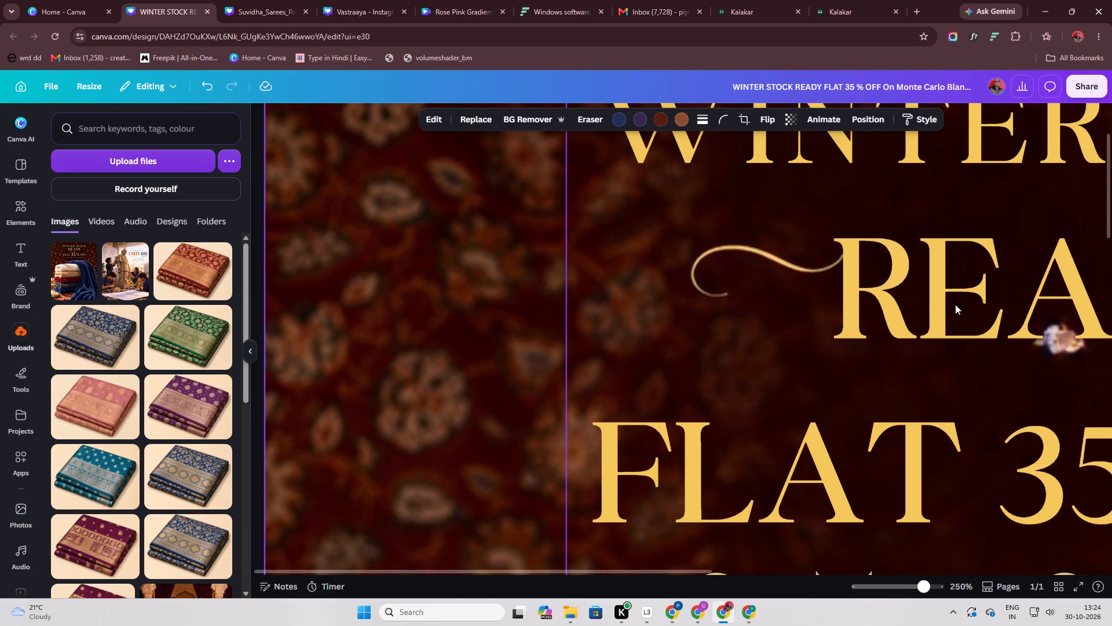
{"action": "scroll", "coordinate": [927, 295], "scroll_direction": "down", "scroll_amount": 4, "text": "ctrl"}
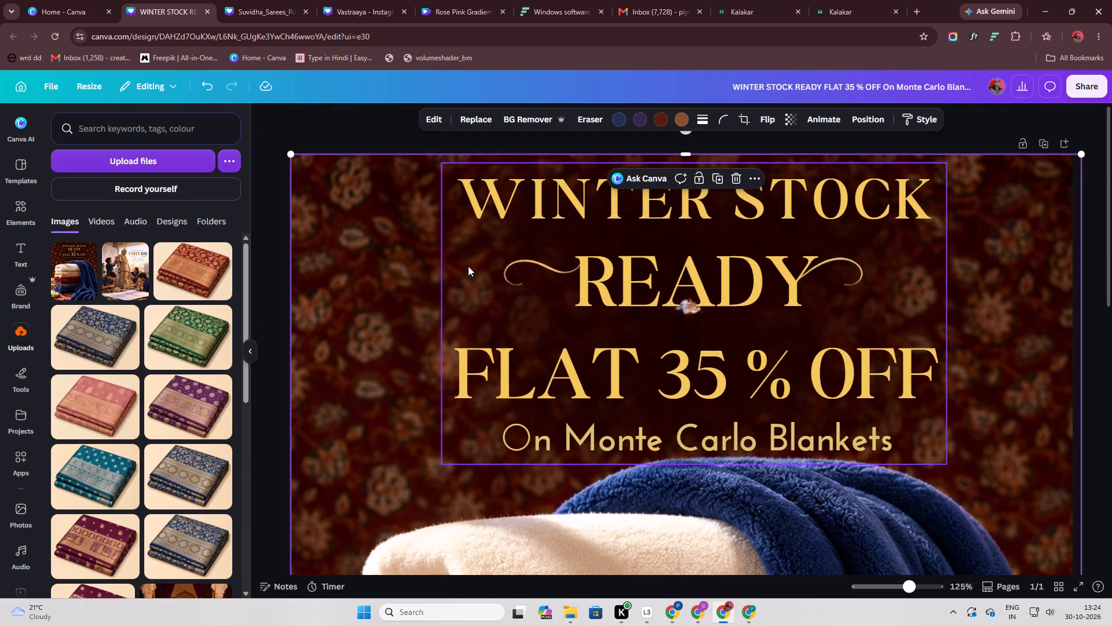
Add the recently used thin gold line element to the poster and show all elements recommended for it.
{"action": "left_click", "coordinate": [13, 212]}
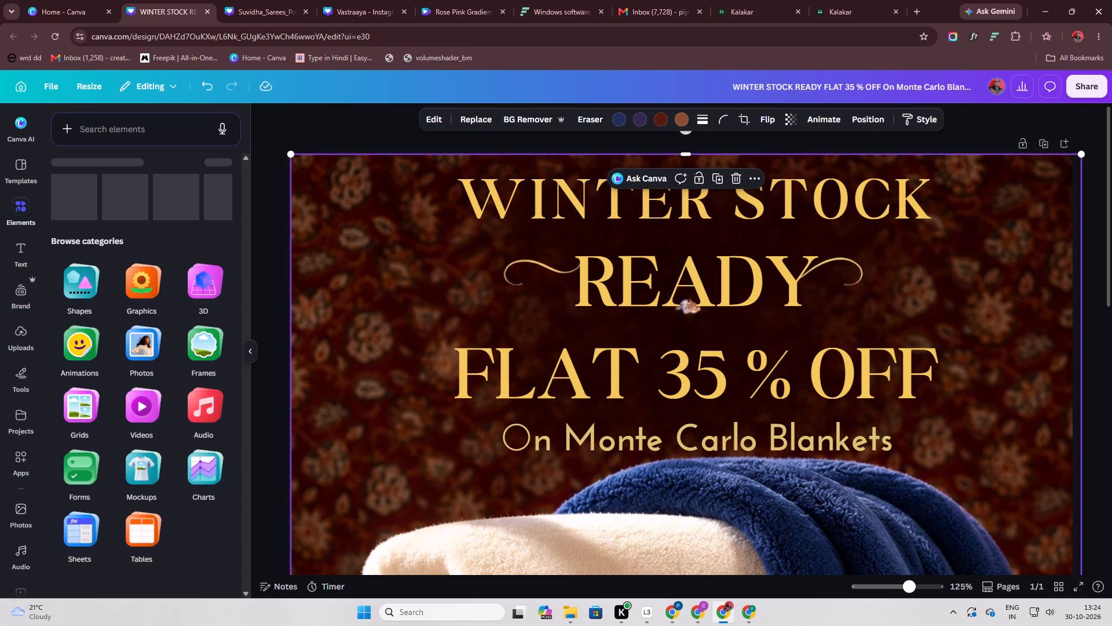
{"action": "left_click", "coordinate": [124, 125]}
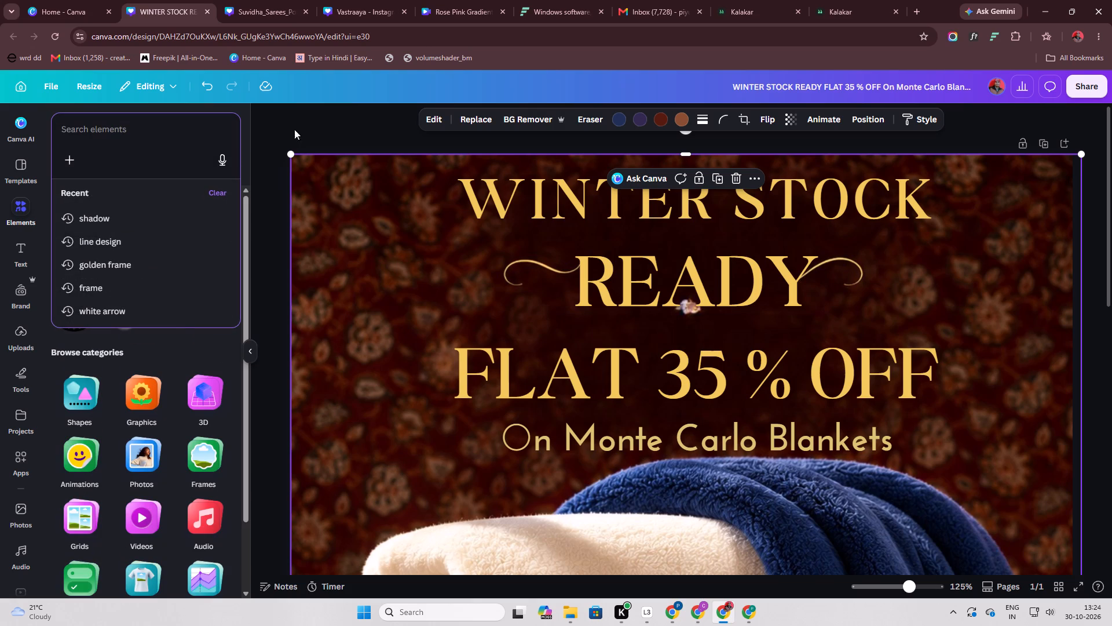
{"action": "left_click", "coordinate": [301, 129]}
{"action": "left_click", "coordinate": [116, 198]}
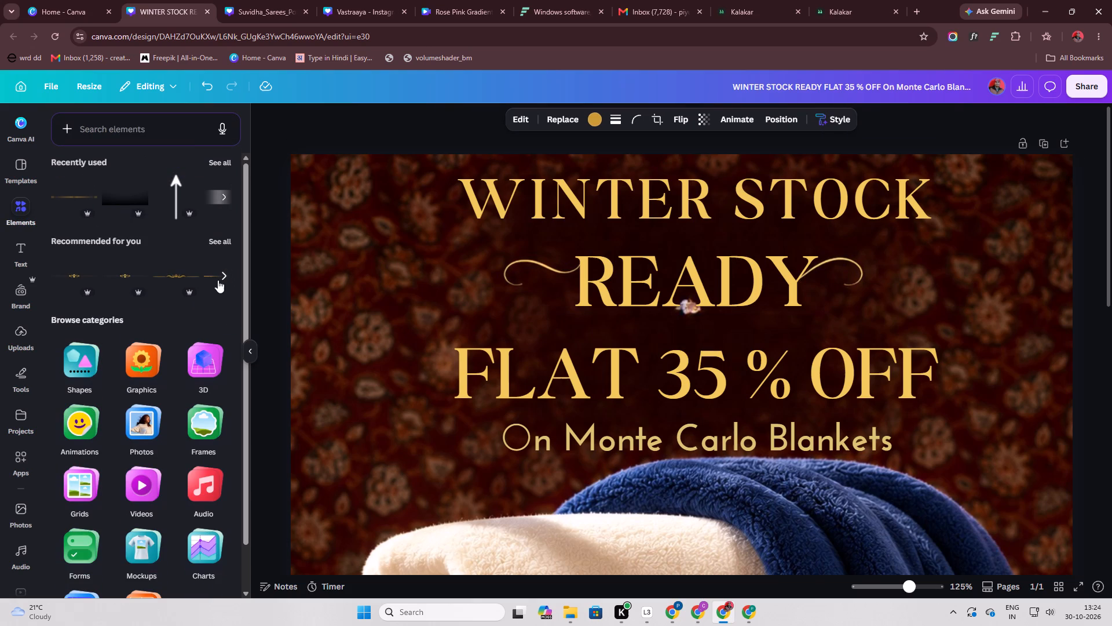
{"action": "left_click", "coordinate": [215, 242]}
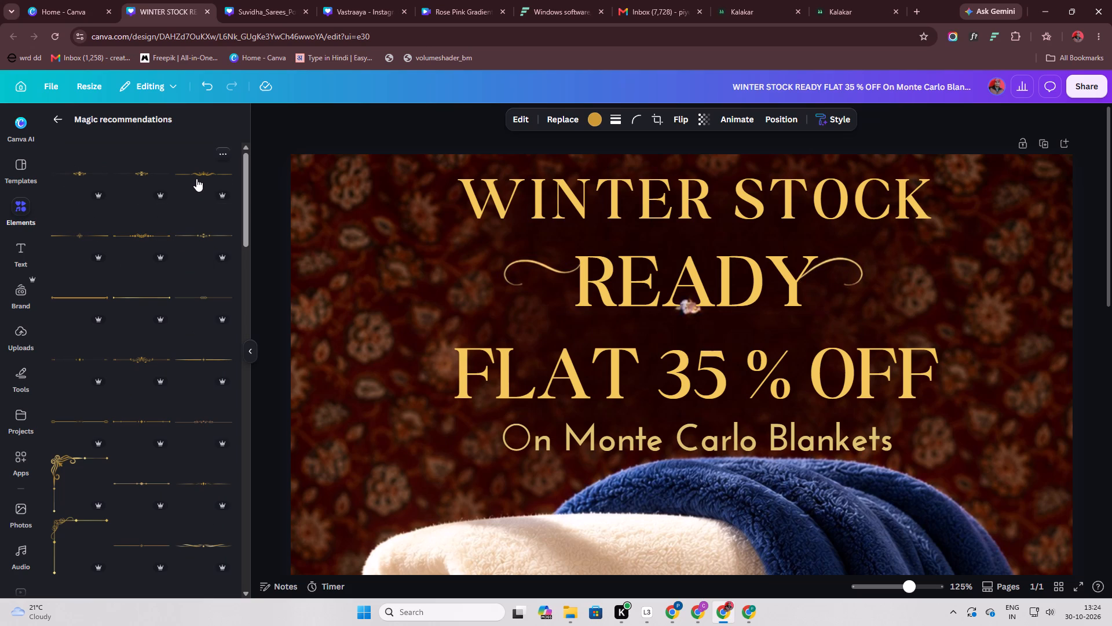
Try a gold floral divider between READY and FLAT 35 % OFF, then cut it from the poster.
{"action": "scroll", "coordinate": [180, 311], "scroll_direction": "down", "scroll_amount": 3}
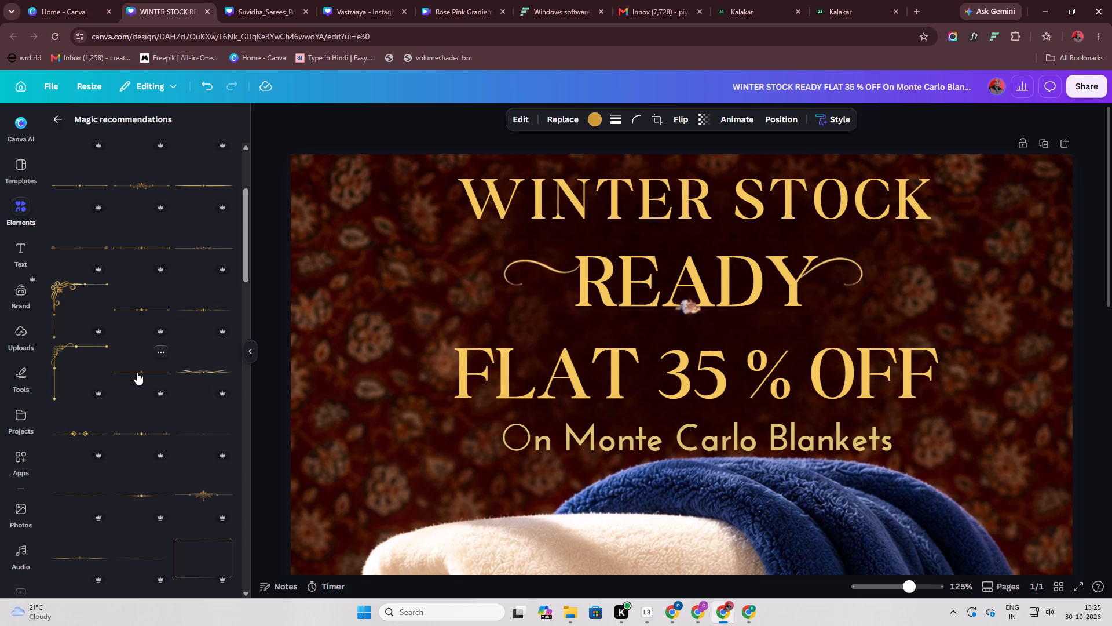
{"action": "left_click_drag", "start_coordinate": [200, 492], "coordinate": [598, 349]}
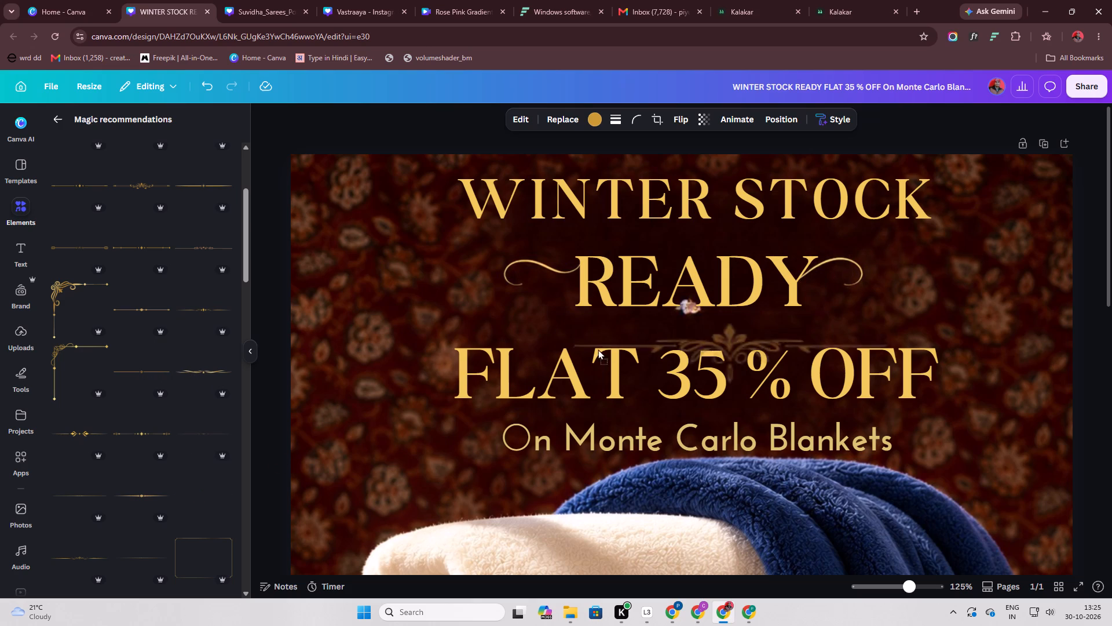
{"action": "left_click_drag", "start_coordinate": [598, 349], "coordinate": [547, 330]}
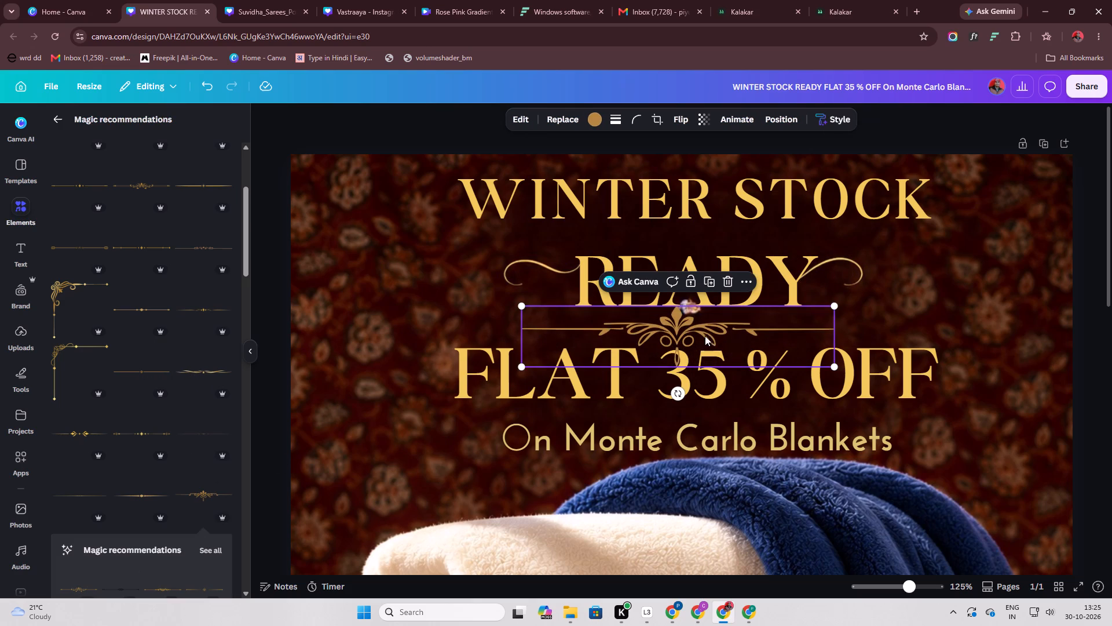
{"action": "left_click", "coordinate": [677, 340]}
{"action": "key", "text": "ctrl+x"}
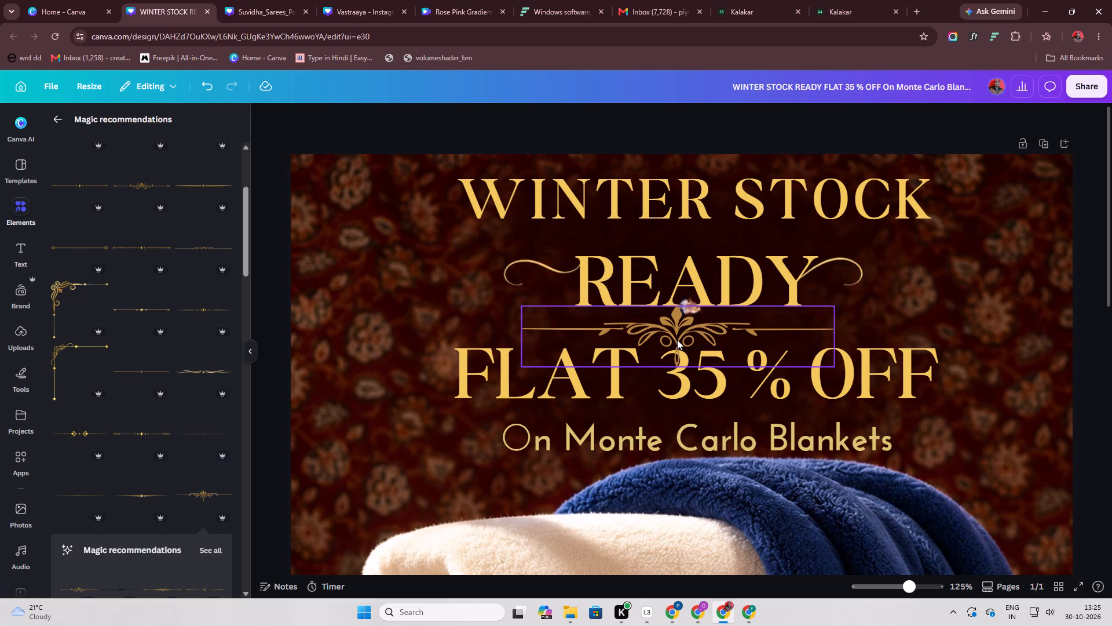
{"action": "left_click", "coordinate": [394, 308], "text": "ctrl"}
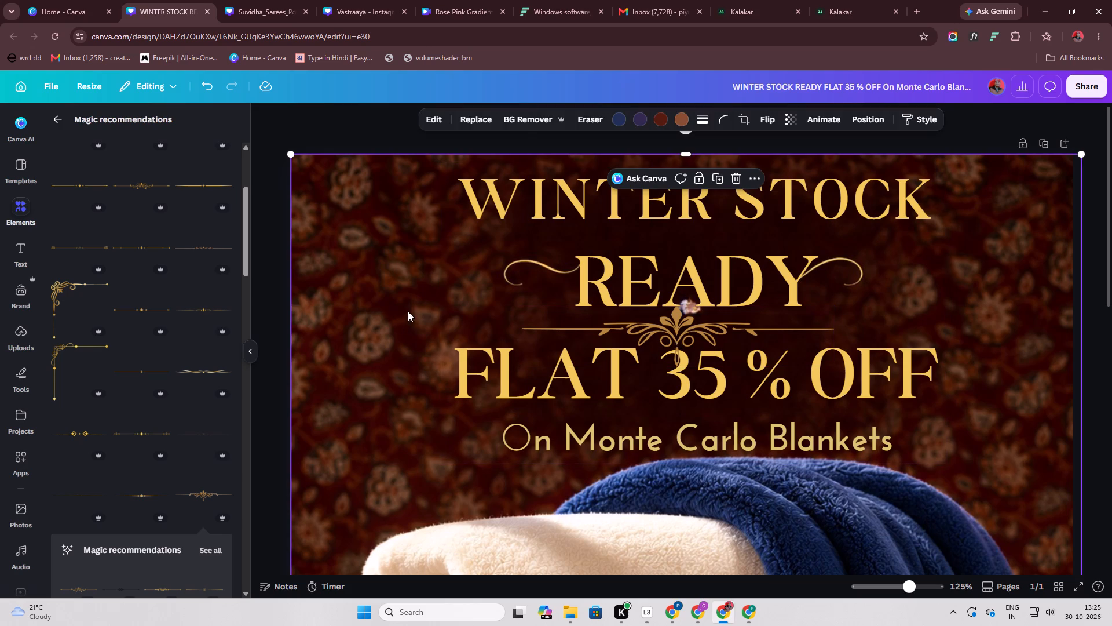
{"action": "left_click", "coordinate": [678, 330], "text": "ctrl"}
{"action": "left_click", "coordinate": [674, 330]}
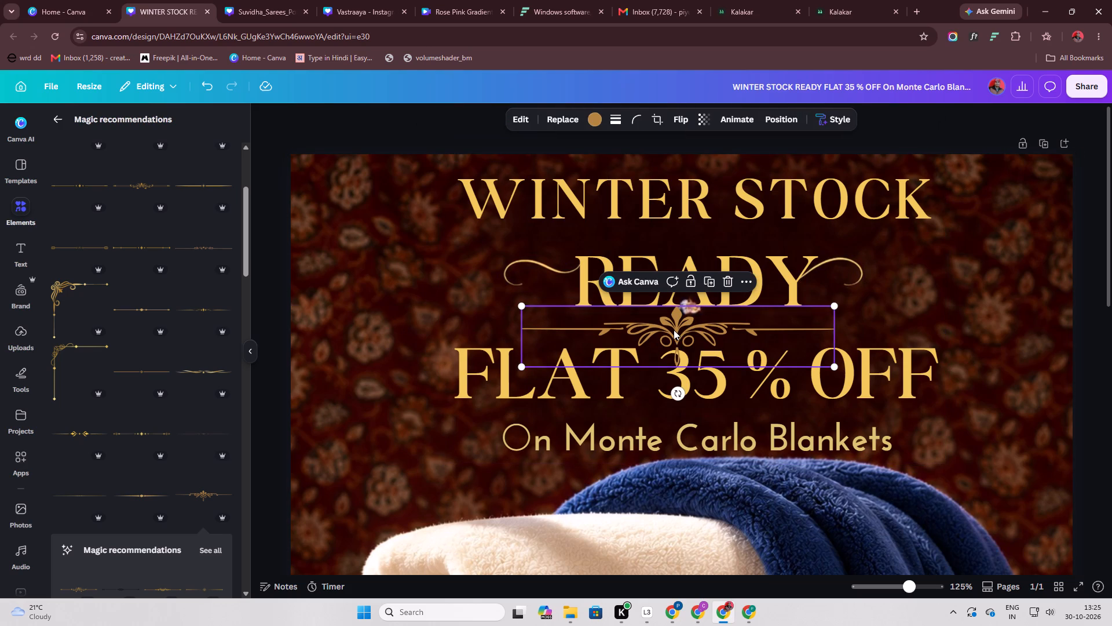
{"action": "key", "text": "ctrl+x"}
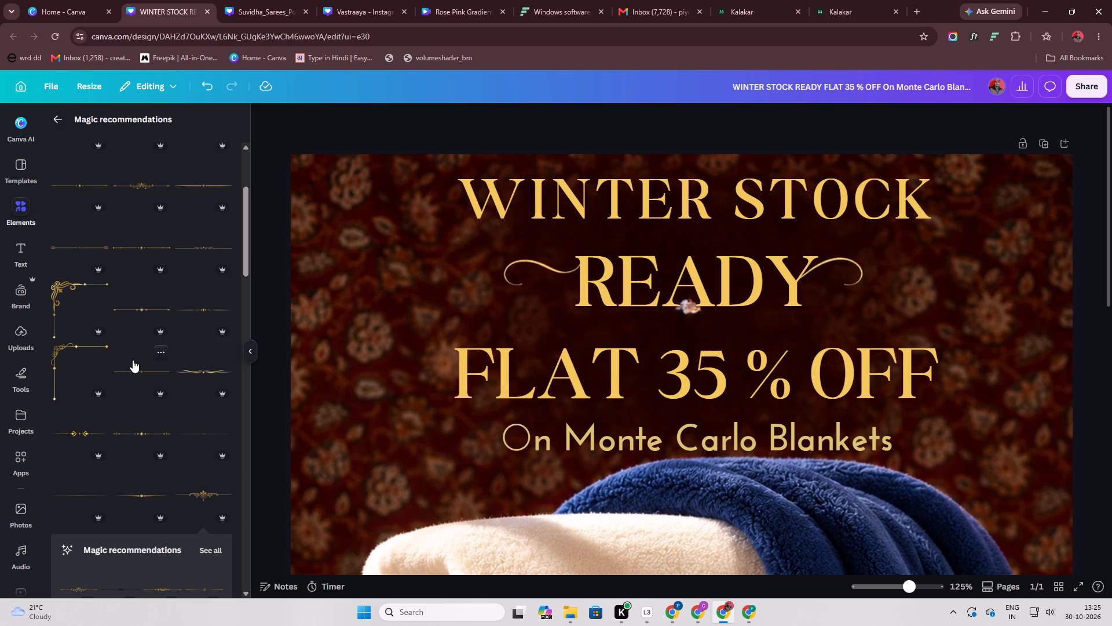
Add the gold divider with a central scroll ornament and small ring ends from the recommended elements, between READY and FLAT 35 % OFF.
{"action": "scroll", "coordinate": [128, 338], "scroll_direction": "up", "scroll_amount": 7}
{"action": "scroll", "coordinate": [111, 293], "scroll_direction": "up", "scroll_amount": 5}
{"action": "scroll", "coordinate": [75, 237], "scroll_direction": "up", "scroll_amount": 5}
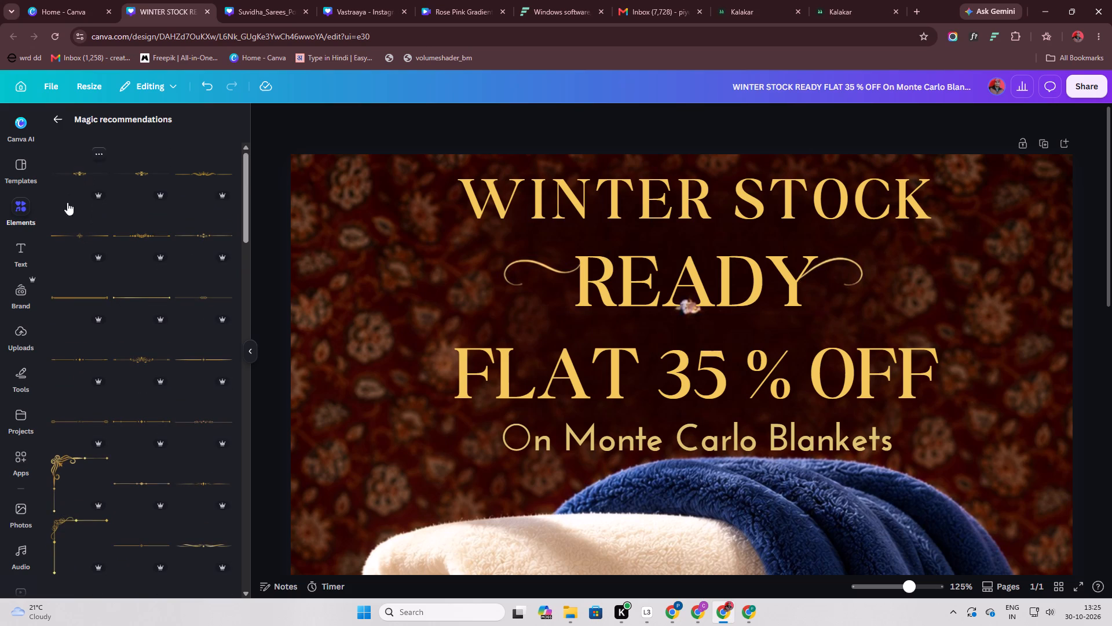
{"action": "scroll", "coordinate": [84, 220], "scroll_direction": "up", "scroll_amount": 5}
{"action": "scroll", "coordinate": [118, 184], "scroll_direction": "down", "scroll_amount": 12}
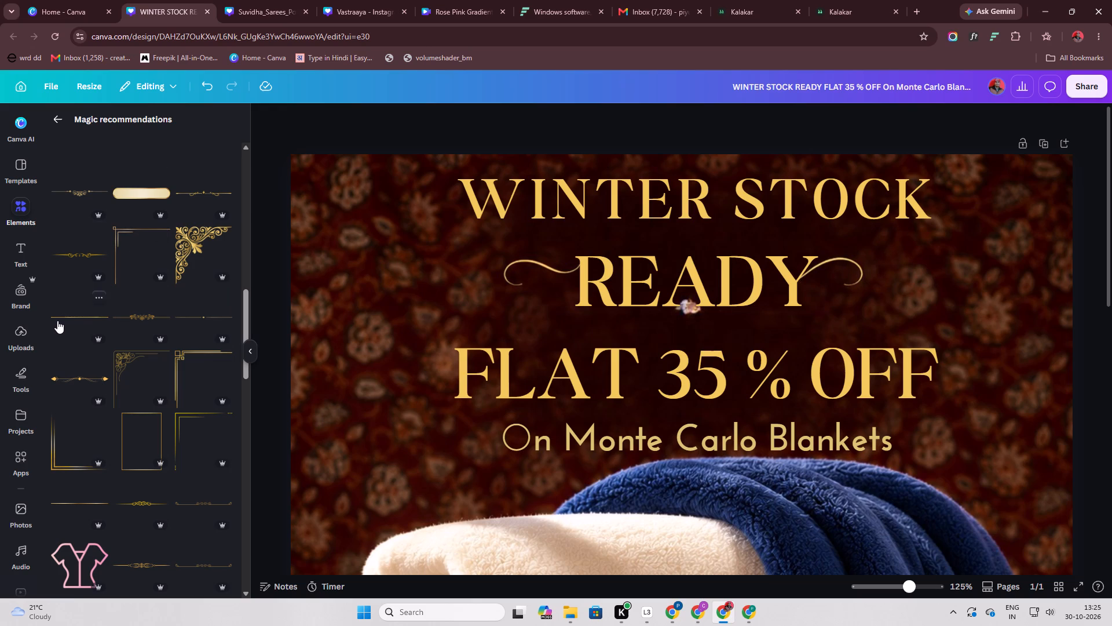
{"action": "scroll", "coordinate": [178, 318], "scroll_direction": "down", "scroll_amount": 2}
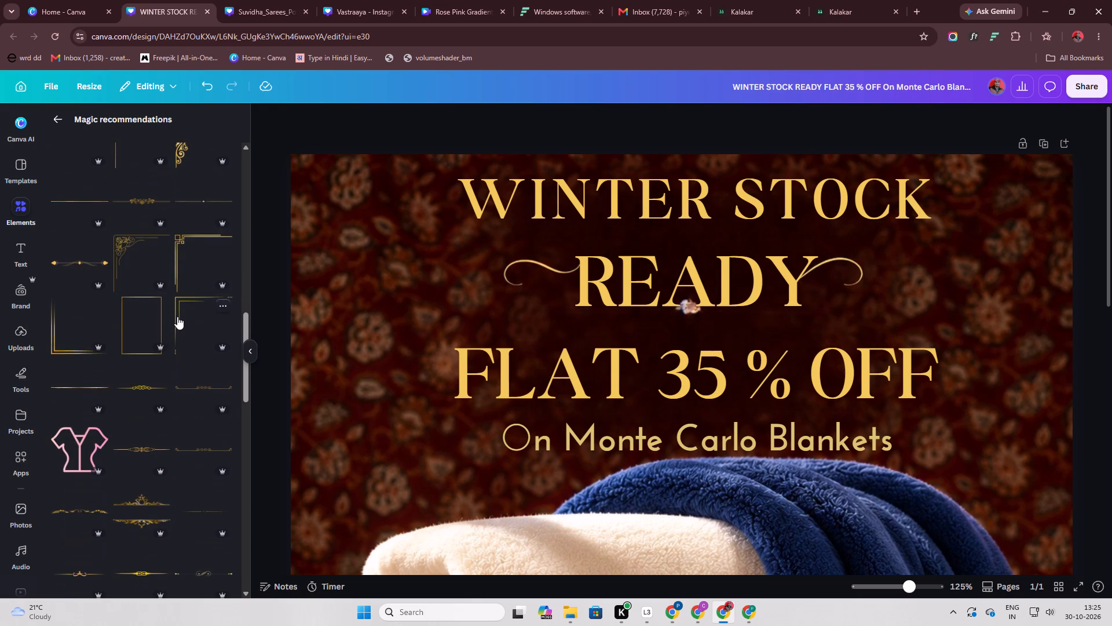
{"action": "scroll", "coordinate": [155, 314], "scroll_direction": "down", "scroll_amount": 5}
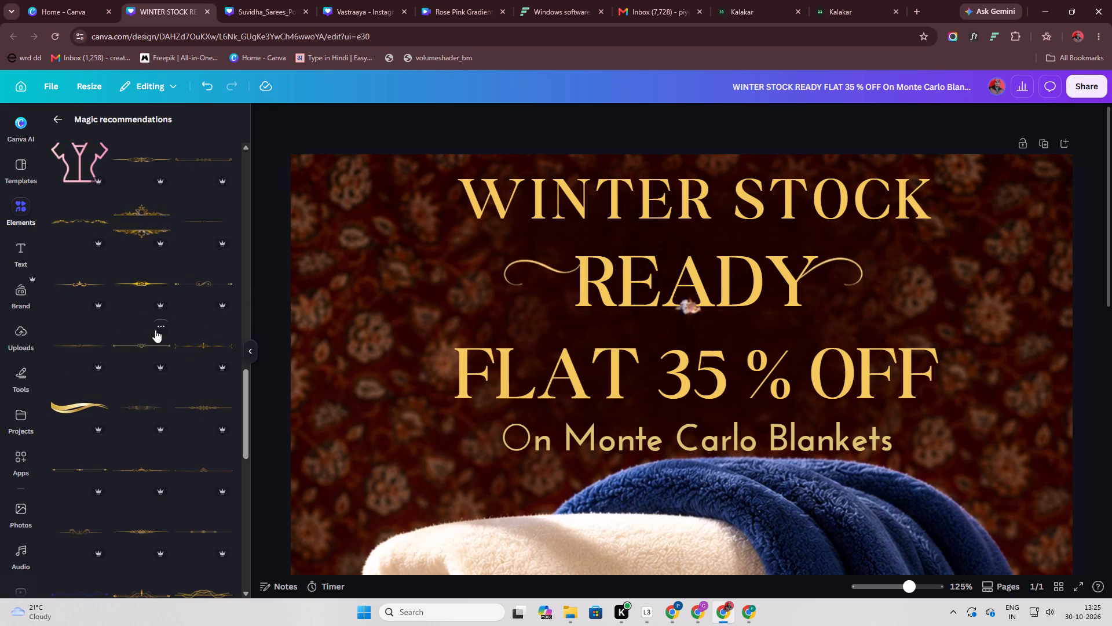
{"action": "scroll", "coordinate": [157, 332], "scroll_direction": "down", "scroll_amount": 2}
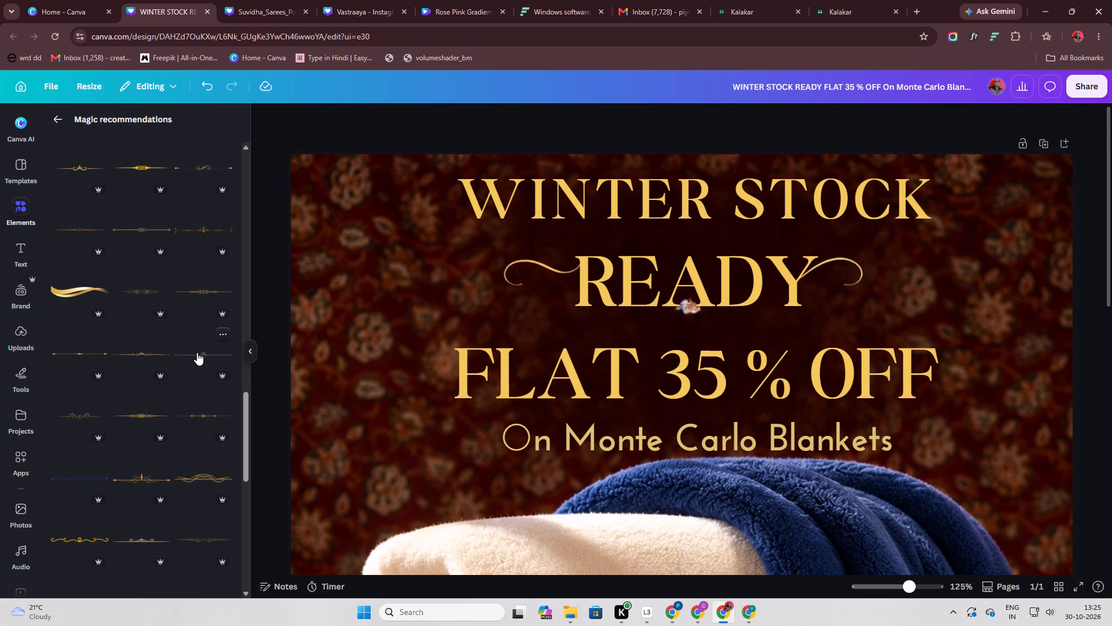
{"action": "left_click", "coordinate": [197, 352]}
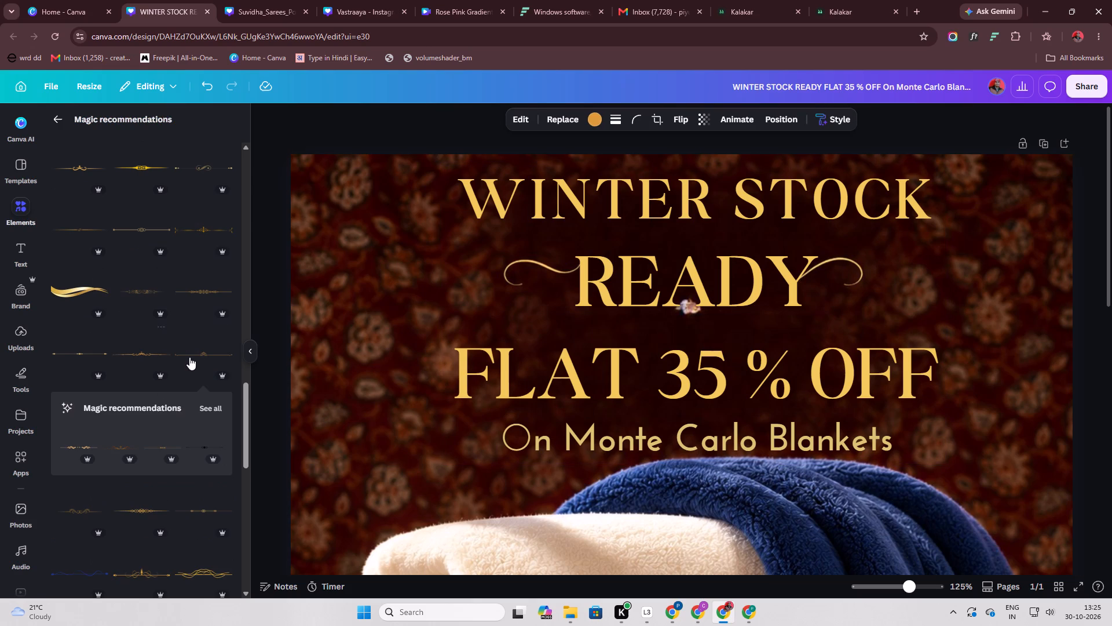
{"action": "left_click", "coordinate": [193, 354]}
{"action": "left_click_drag", "start_coordinate": [189, 357], "coordinate": [469, 350]}
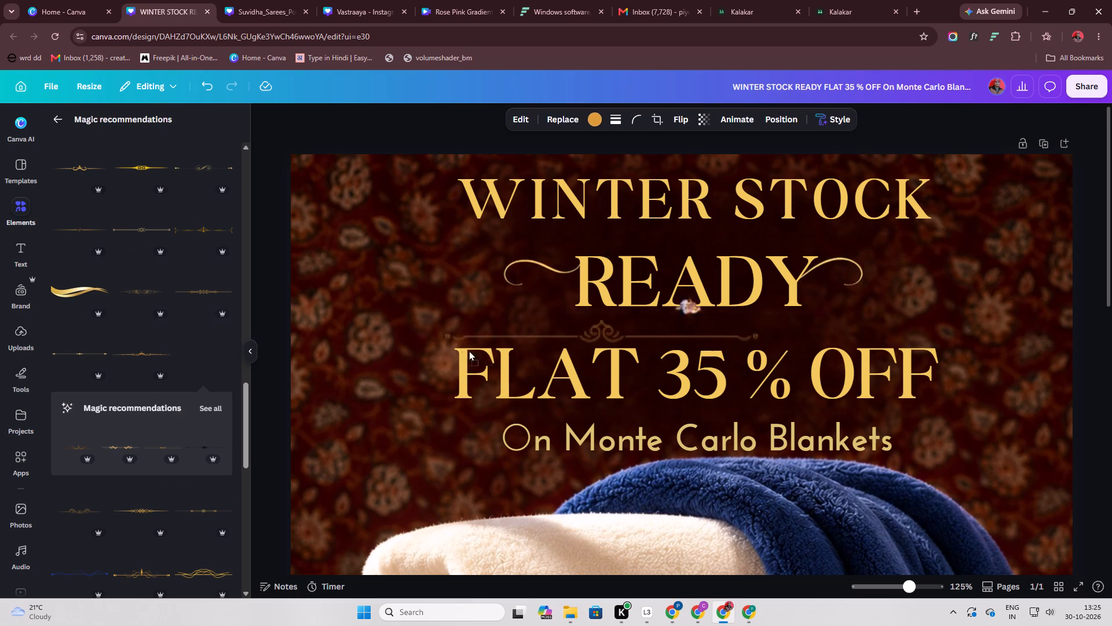
{"action": "left_click_drag", "start_coordinate": [469, 350], "coordinate": [533, 347]}
Centre the gold scroll divider just beneath READY and enlarge it slightly to span about the width of READY's flourishes.
{"action": "left_click_drag", "start_coordinate": [678, 331], "coordinate": [684, 330]}
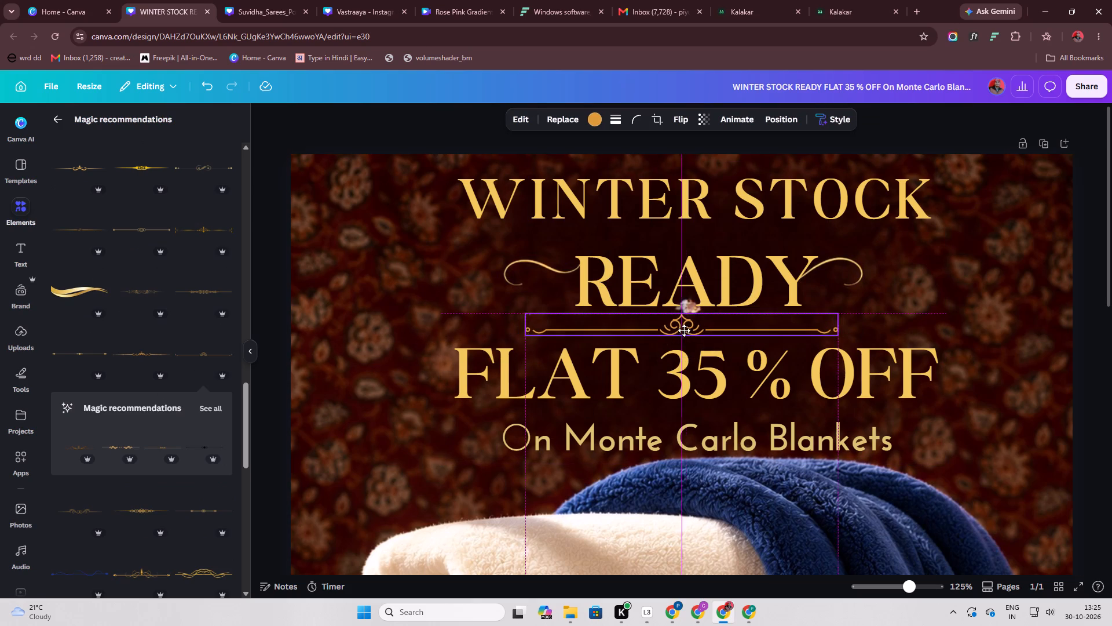
{"action": "left_click_drag", "start_coordinate": [684, 330], "coordinate": [691, 311]}
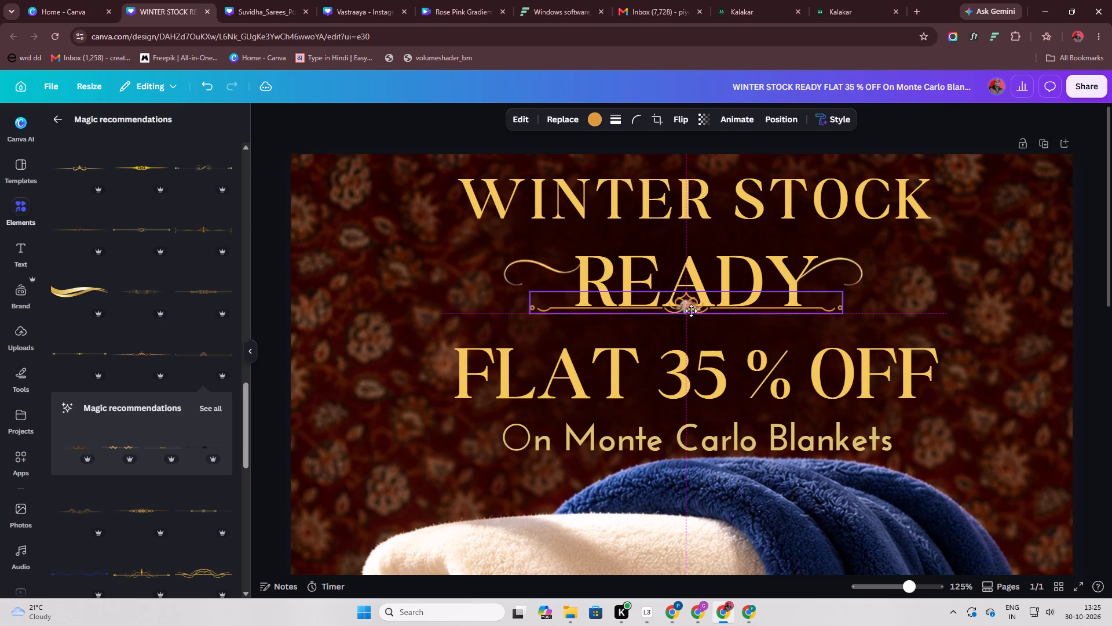
{"action": "left_click_drag", "start_coordinate": [691, 311], "coordinate": [689, 323]}
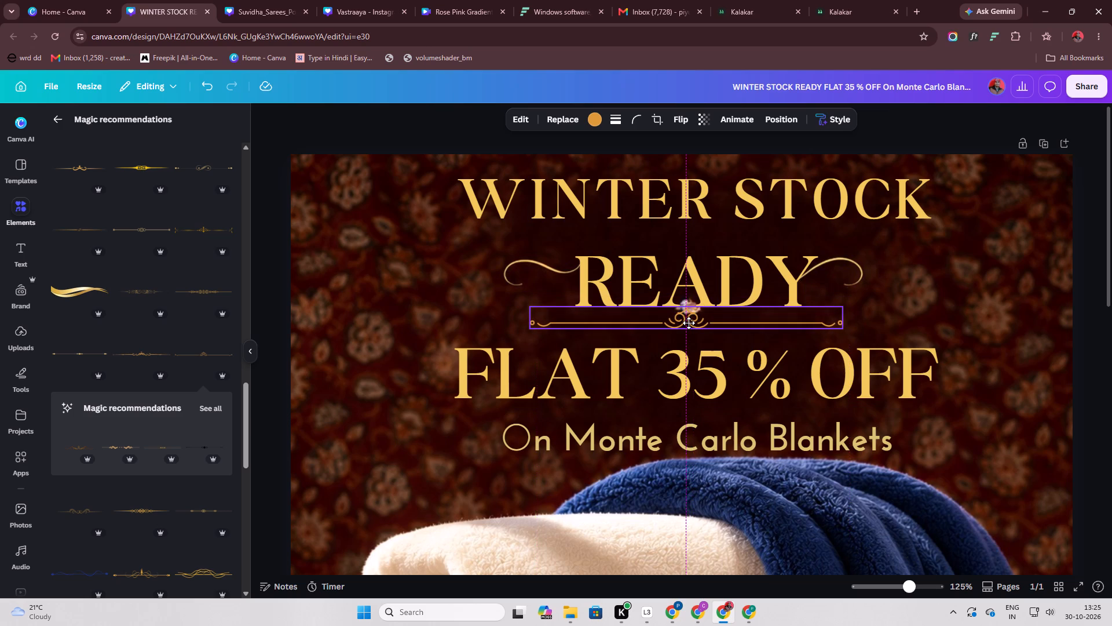
{"action": "left_click_drag", "start_coordinate": [689, 323], "coordinate": [689, 326]}
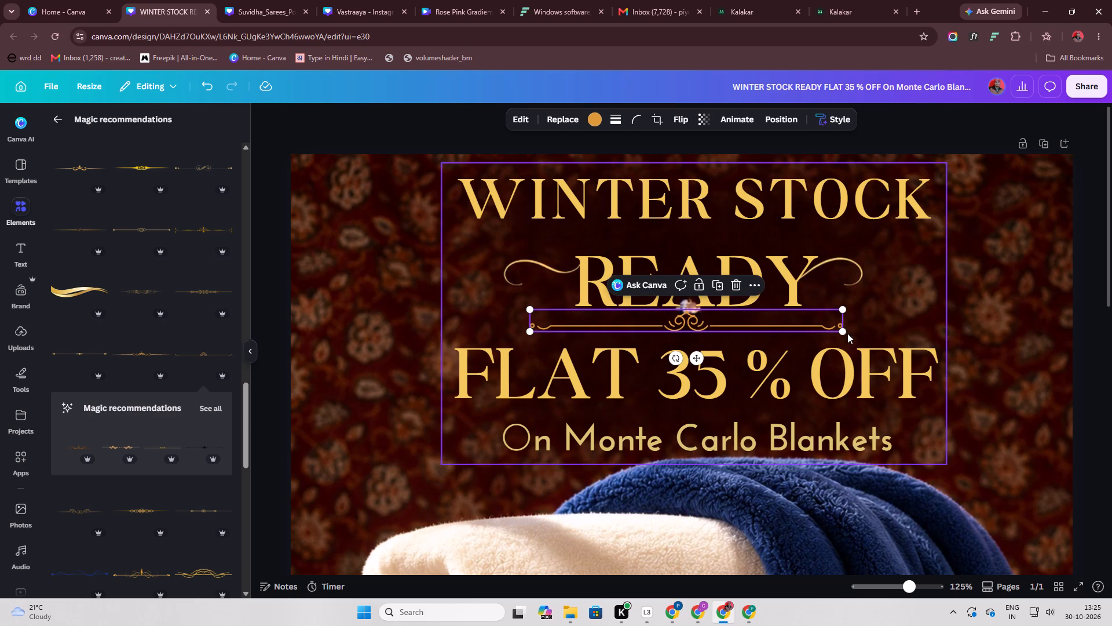
{"action": "left_click_drag", "start_coordinate": [841, 332], "coordinate": [876, 345]}
{"action": "left_click_drag", "start_coordinate": [723, 326], "coordinate": [701, 327]}
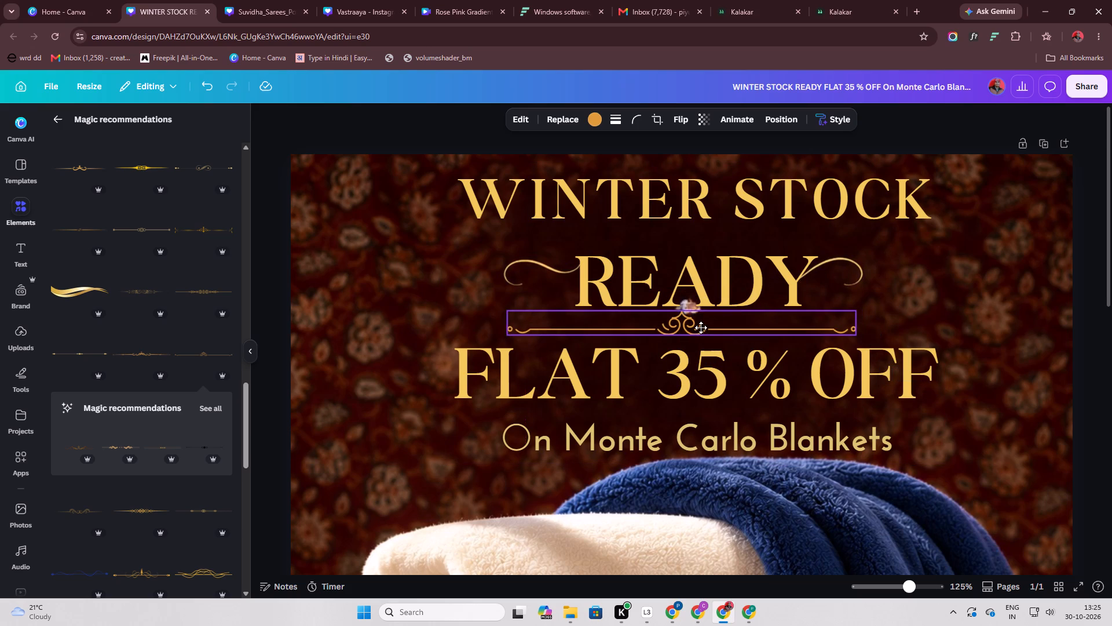
{"action": "left_click_drag", "start_coordinate": [701, 327], "coordinate": [704, 326]}
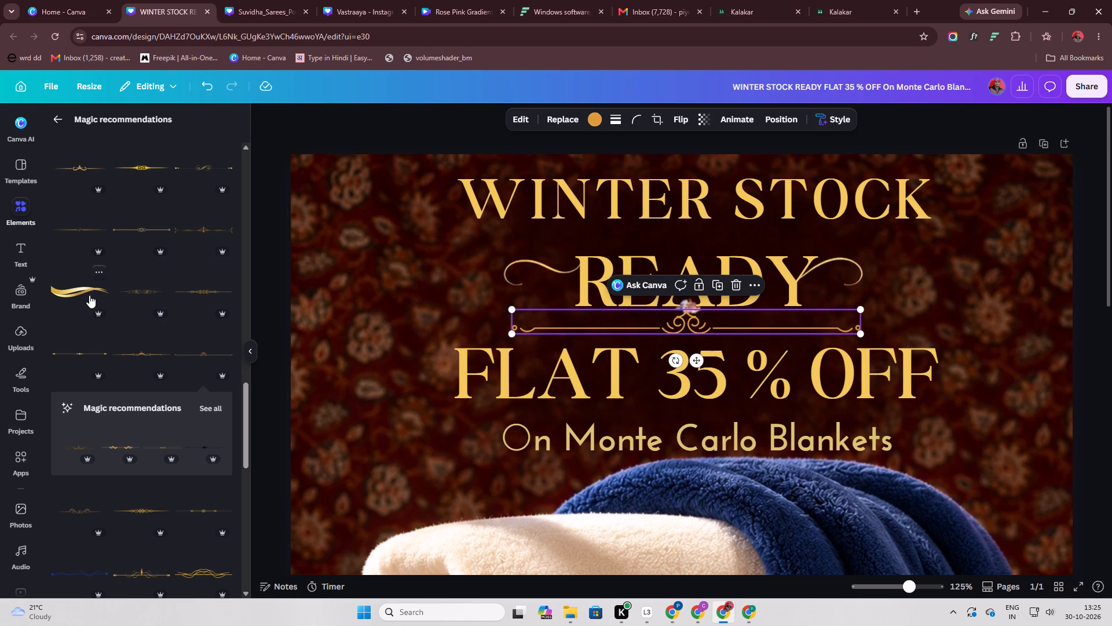
Look through the recommended gold divider elements for other ornaments.
{"action": "scroll", "coordinate": [89, 290], "scroll_direction": "up", "scroll_amount": 5}
{"action": "scroll", "coordinate": [89, 290], "scroll_direction": "up", "scroll_amount": 20}
{"action": "scroll", "coordinate": [89, 290], "scroll_direction": "up", "scroll_amount": 3}
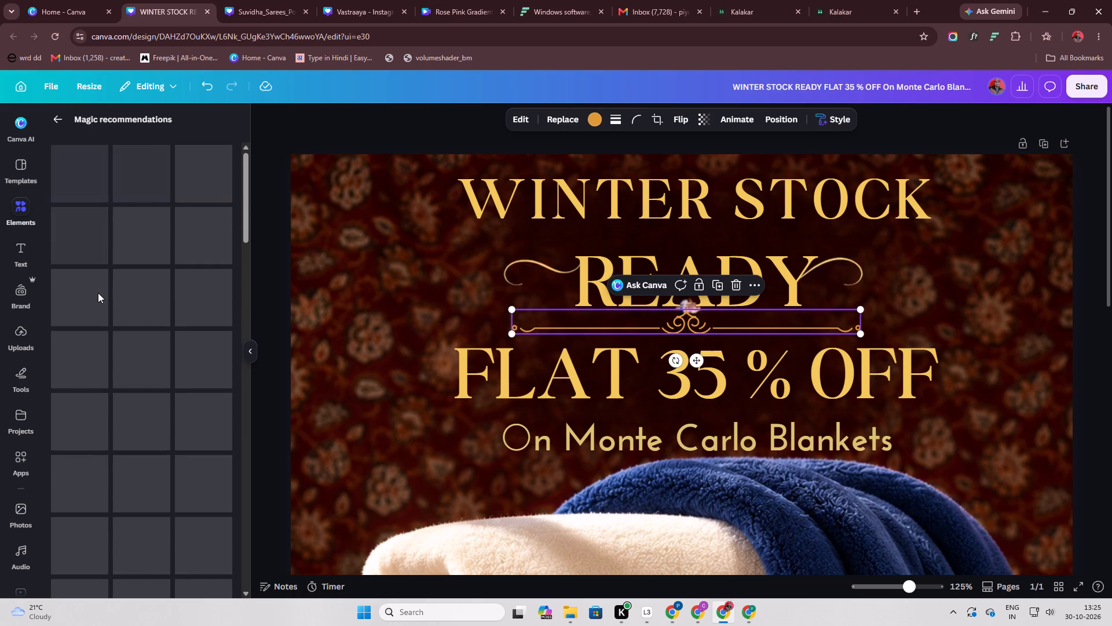
{"action": "scroll", "coordinate": [98, 293], "scroll_direction": "up", "scroll_amount": 14}
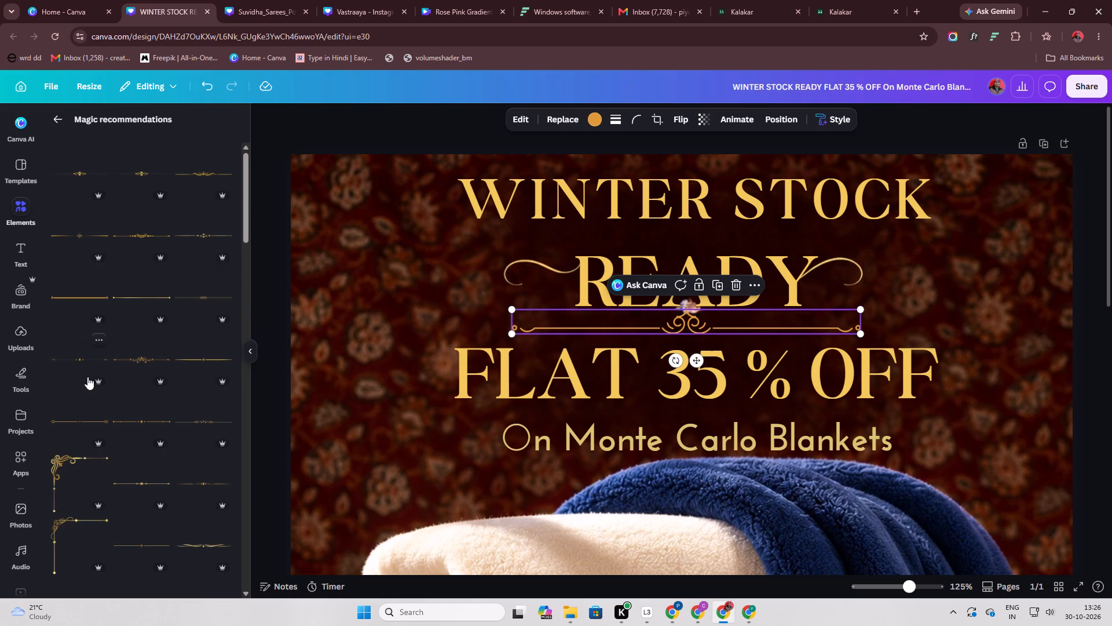
{"action": "scroll", "coordinate": [87, 377], "scroll_direction": "down", "scroll_amount": 18}
{"action": "scroll", "coordinate": [89, 370], "scroll_direction": "down", "scroll_amount": 12}
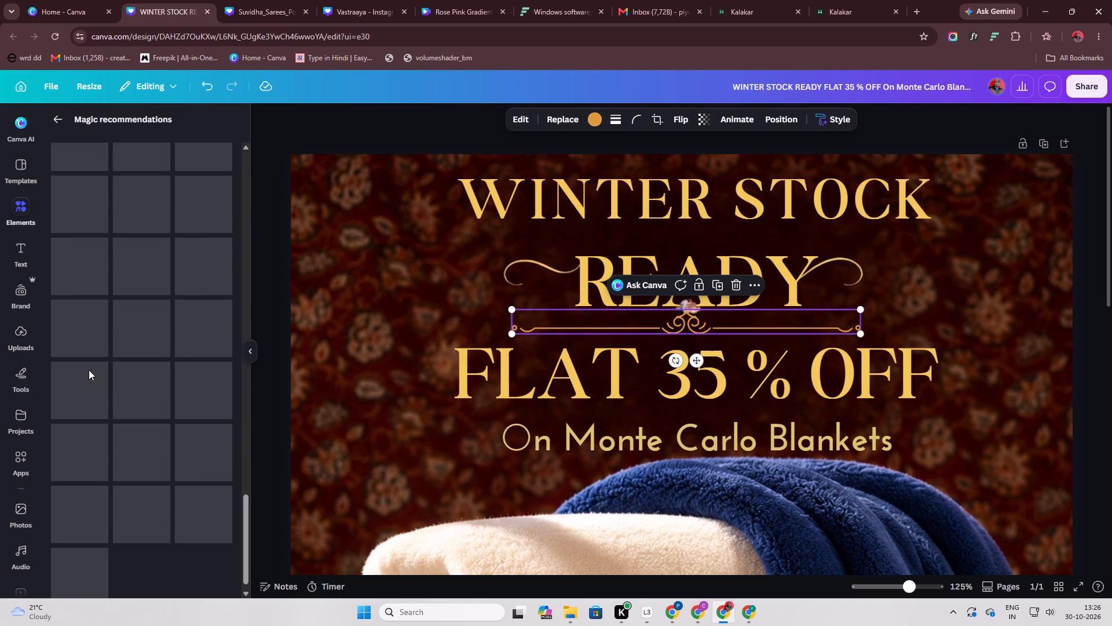
{"action": "scroll", "coordinate": [68, 235], "scroll_direction": "up", "scroll_amount": 11}
Leave the recommendations and look through all recently used elements.
{"action": "left_click", "coordinate": [17, 209]}
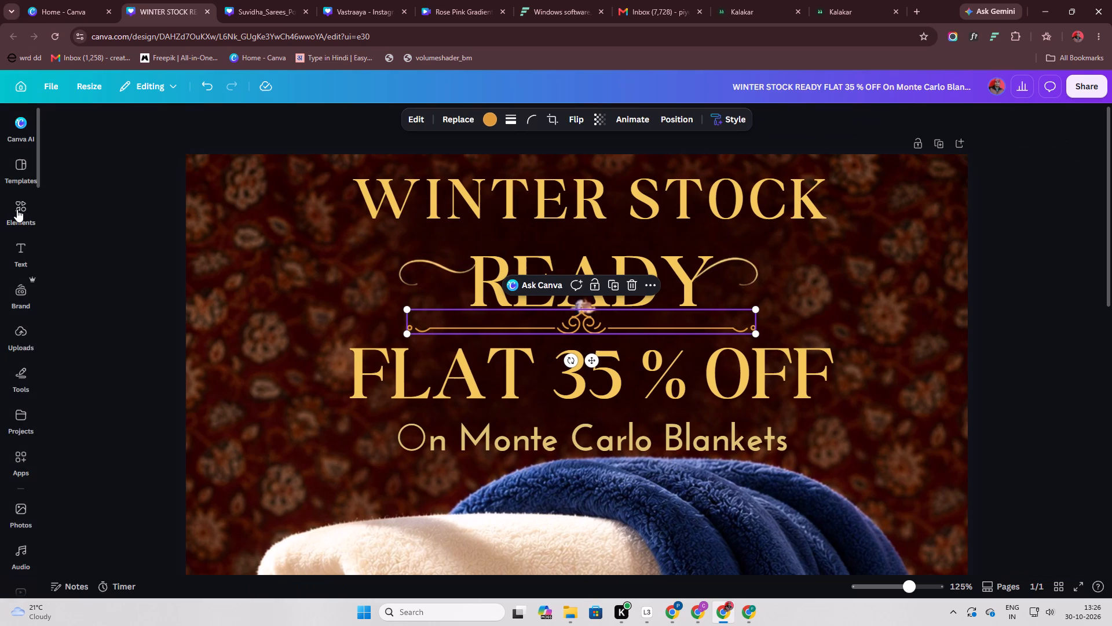
{"action": "left_click", "coordinate": [21, 174]}
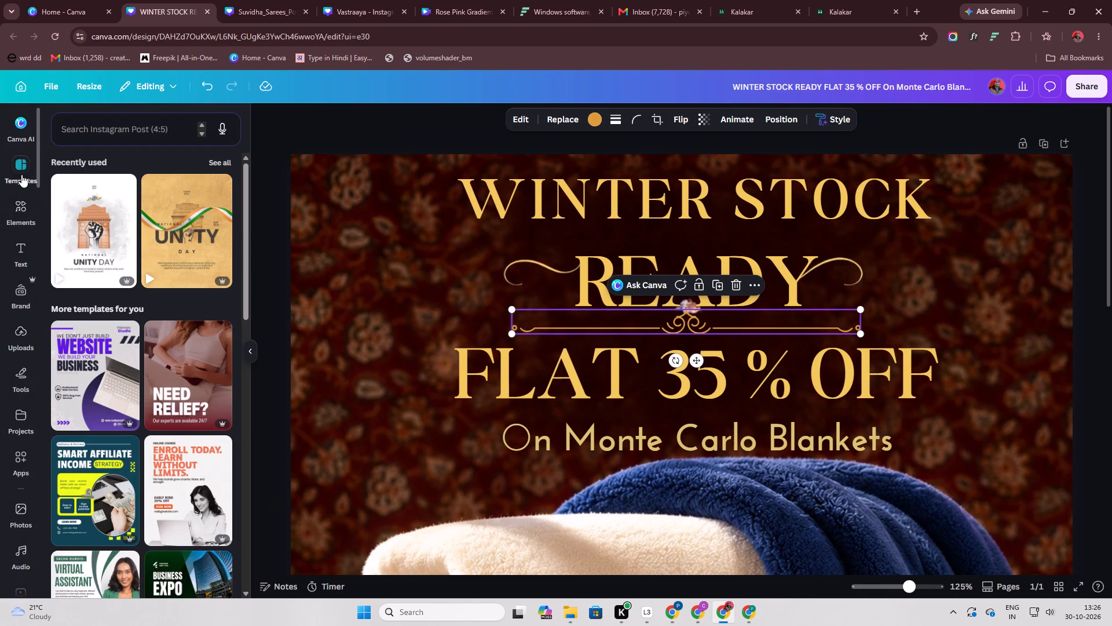
{"action": "left_click", "coordinate": [19, 207]}
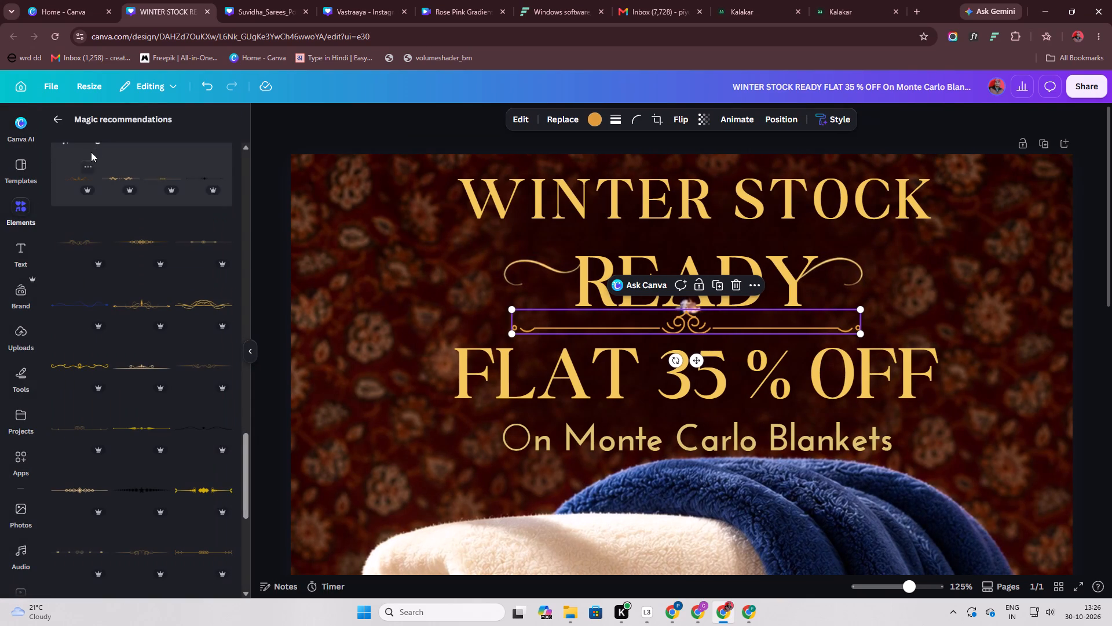
{"action": "scroll", "coordinate": [100, 219], "scroll_direction": "up", "scroll_amount": 7}
{"action": "left_click", "coordinate": [56, 127]}
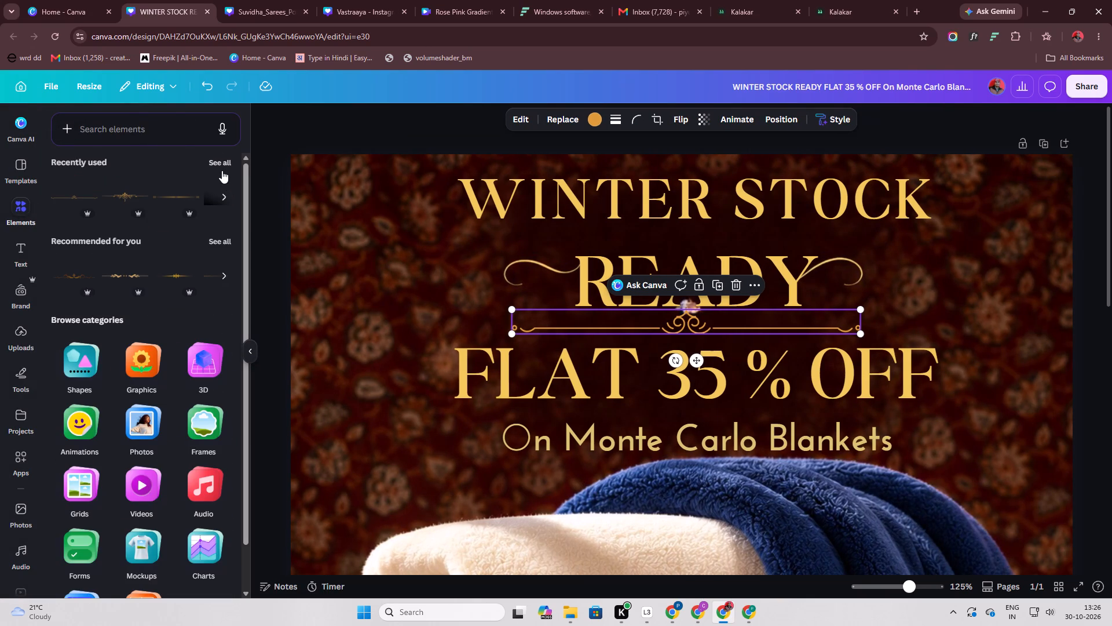
{"action": "left_click", "coordinate": [221, 165]}
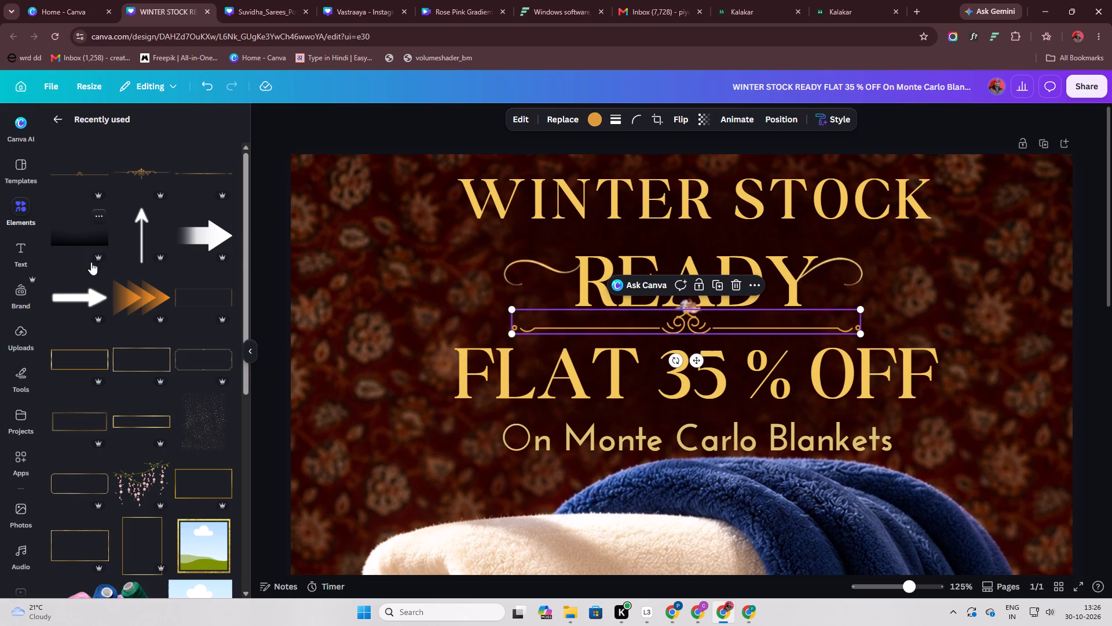
{"action": "scroll", "coordinate": [92, 263], "scroll_direction": "down", "scroll_amount": 10}
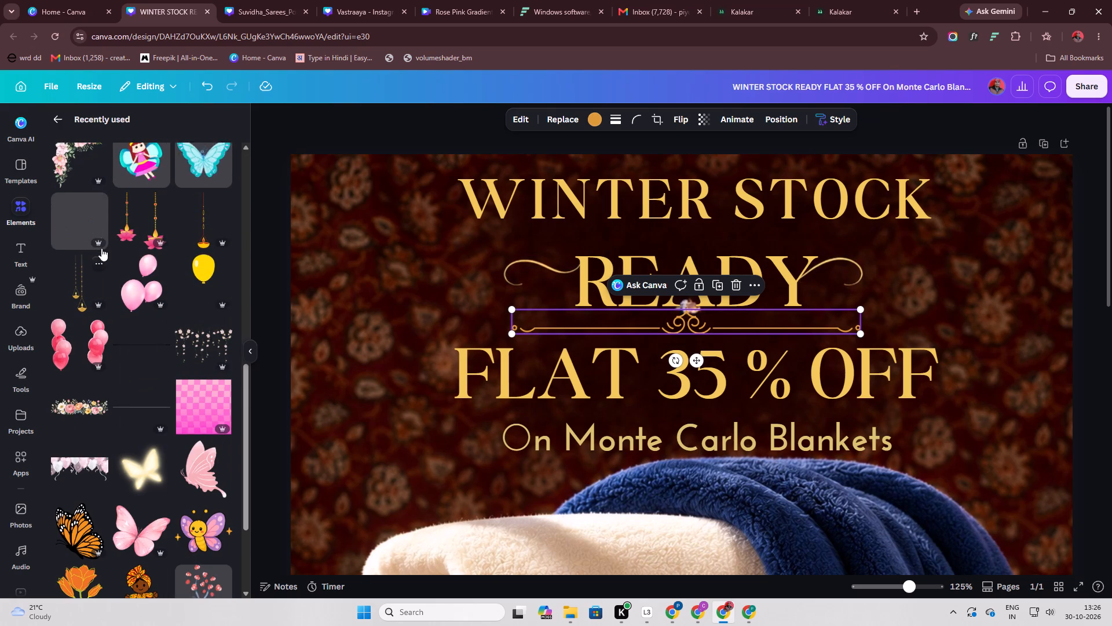
{"action": "scroll", "coordinate": [136, 252], "scroll_direction": "down", "scroll_amount": 6}
{"action": "scroll", "coordinate": [151, 299], "scroll_direction": "up", "scroll_amount": 6}
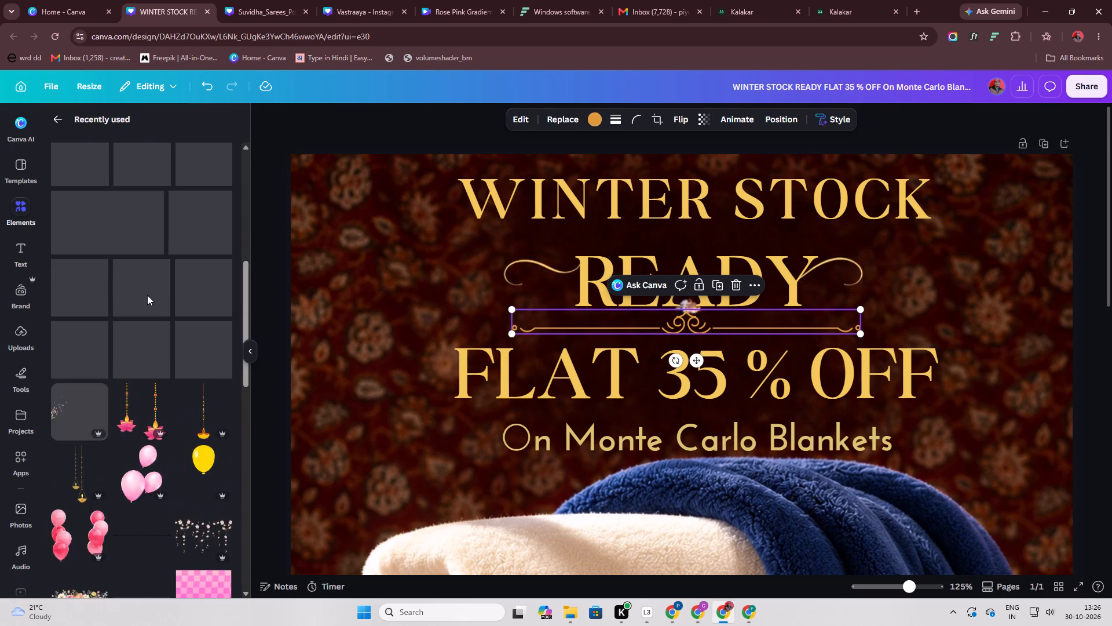
{"action": "scroll", "coordinate": [122, 266], "scroll_direction": "up", "scroll_amount": 13}
{"action": "scroll", "coordinate": [101, 161], "scroll_direction": "up", "scroll_amount": 1}
{"action": "left_click", "coordinate": [55, 122]}
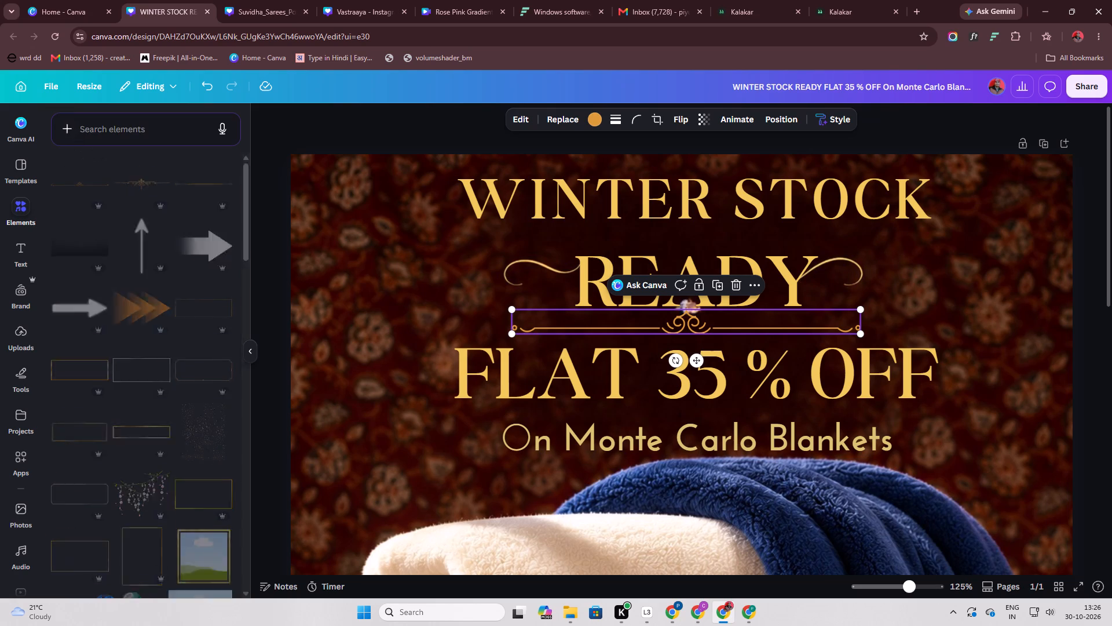
Search the elements for shadow and show all matching graphics.
{"action": "left_click", "coordinate": [103, 137]}
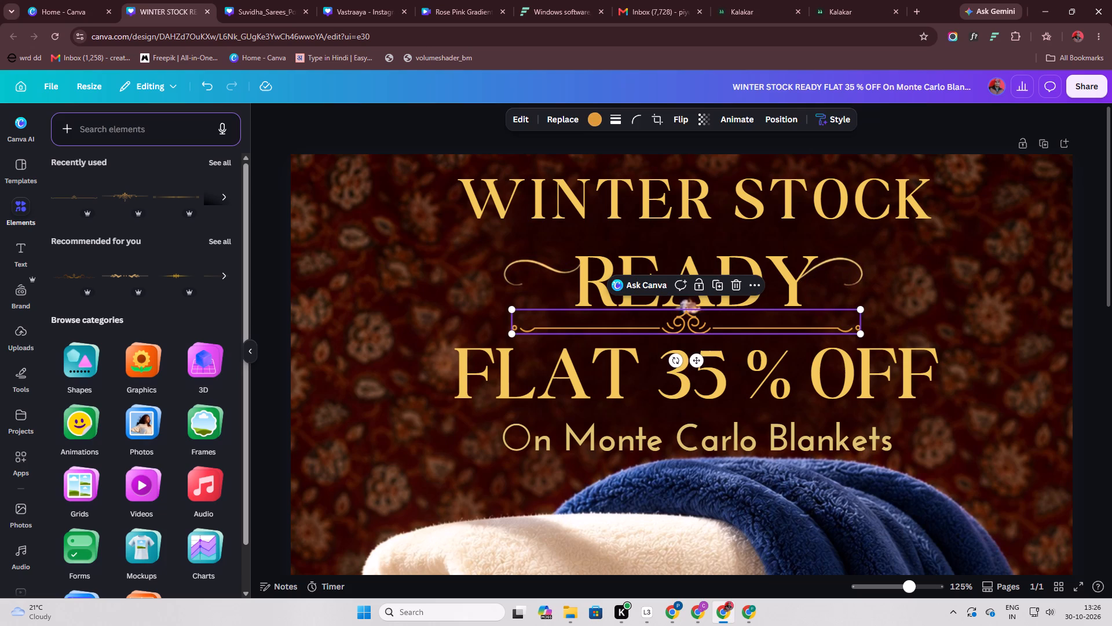
{"action": "type", "text": "shad"}
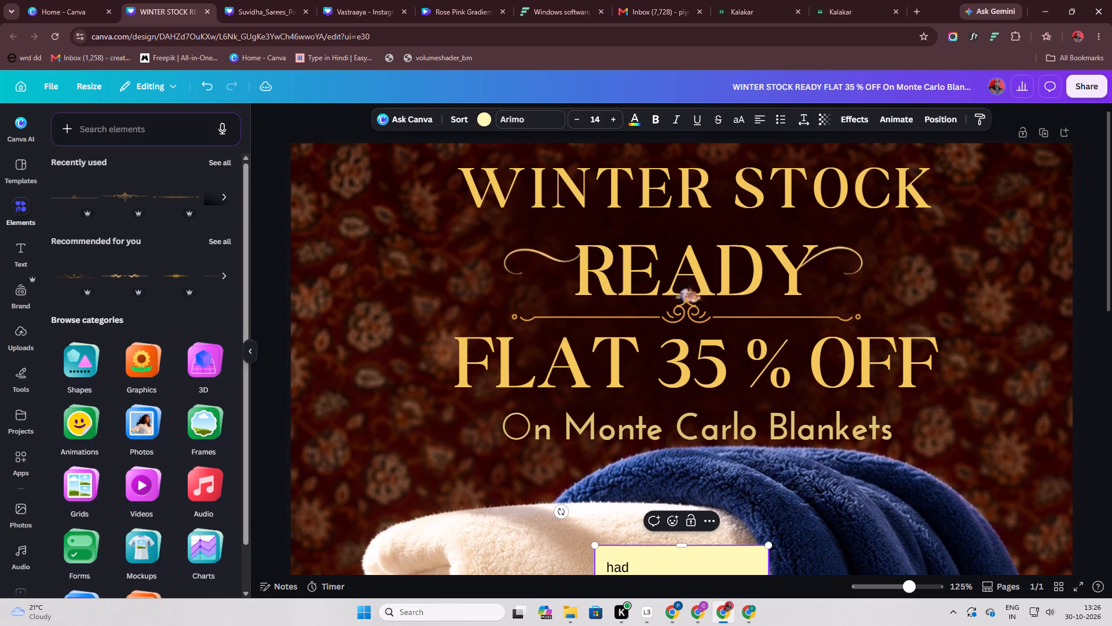
{"action": "type", "text": "ow"}
{"action": "left_click", "coordinate": [87, 123]}
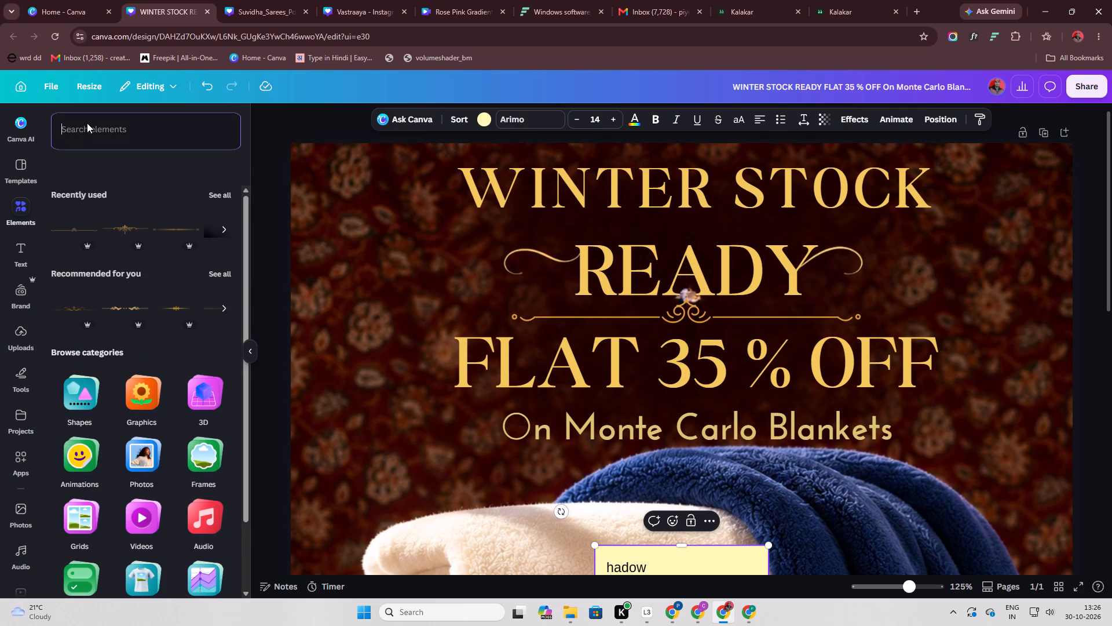
{"action": "key", "text": "s"}
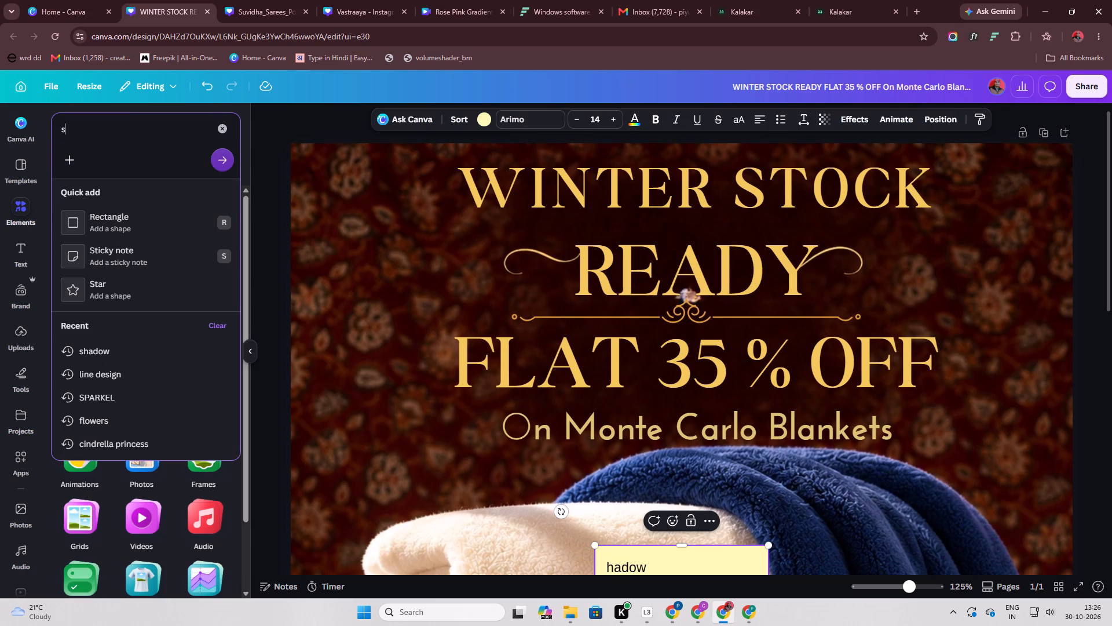
{"action": "type", "text": "hadow"}
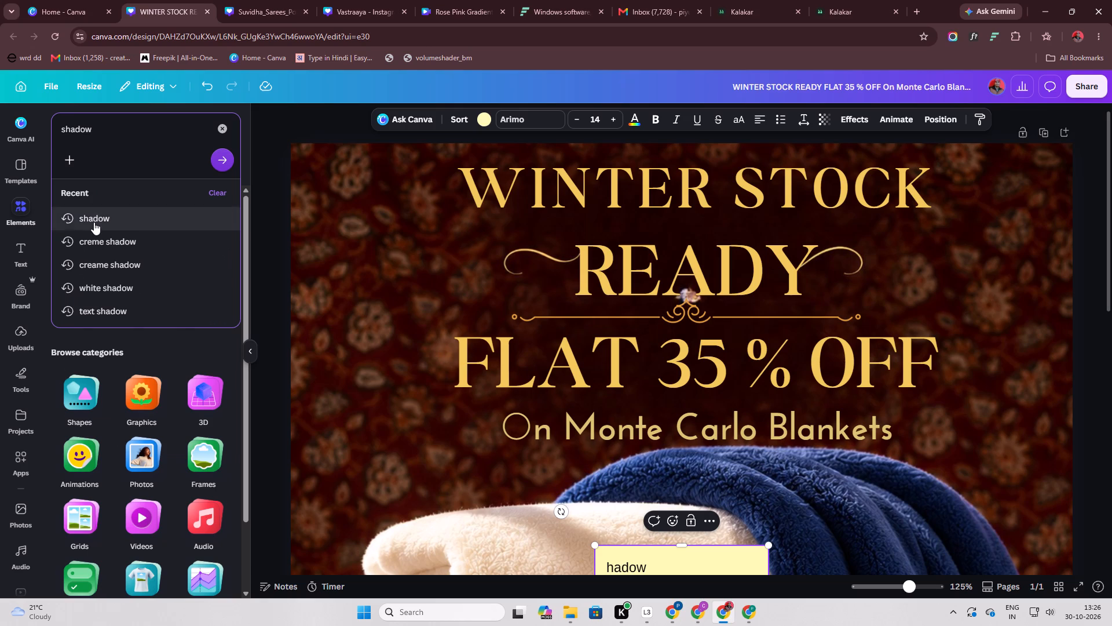
{"action": "left_click", "coordinate": [94, 222]}
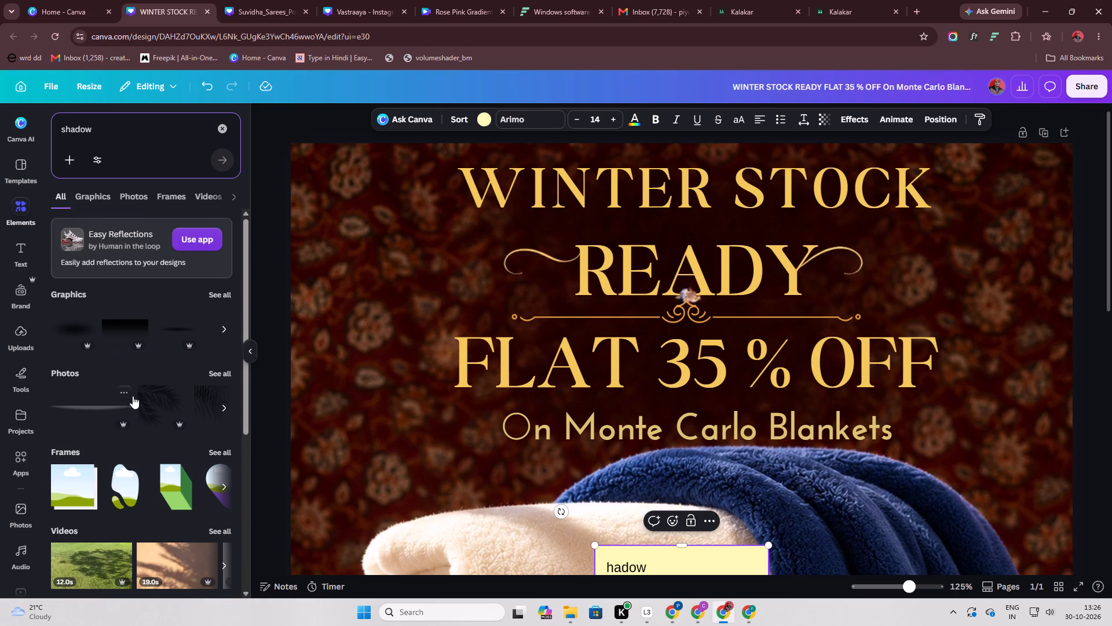
{"action": "left_click", "coordinate": [218, 295]}
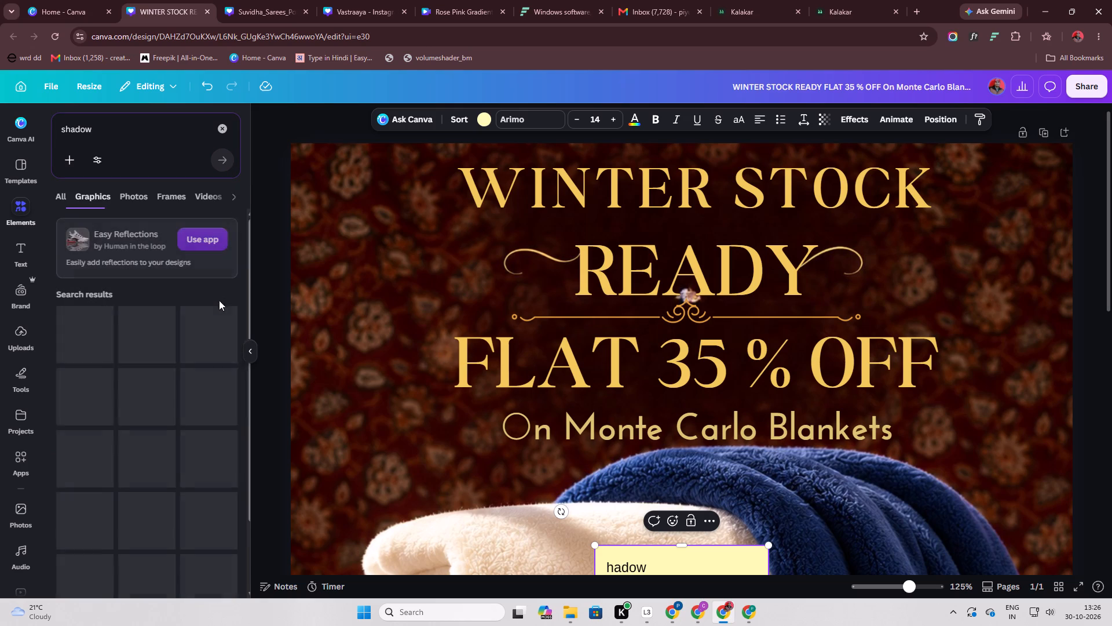
Add the round soft black shadow from the graphics results to the poster and move it up over the headline text.
{"action": "scroll", "coordinate": [183, 351], "scroll_direction": "down", "scroll_amount": 9}
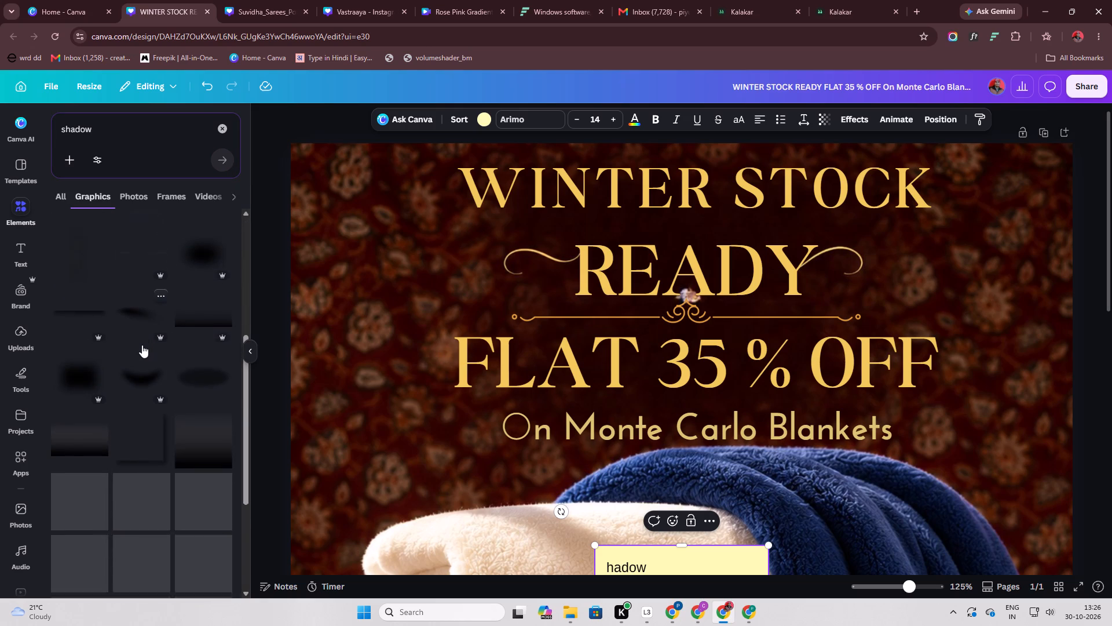
{"action": "scroll", "coordinate": [142, 345], "scroll_direction": "down", "scroll_amount": 2}
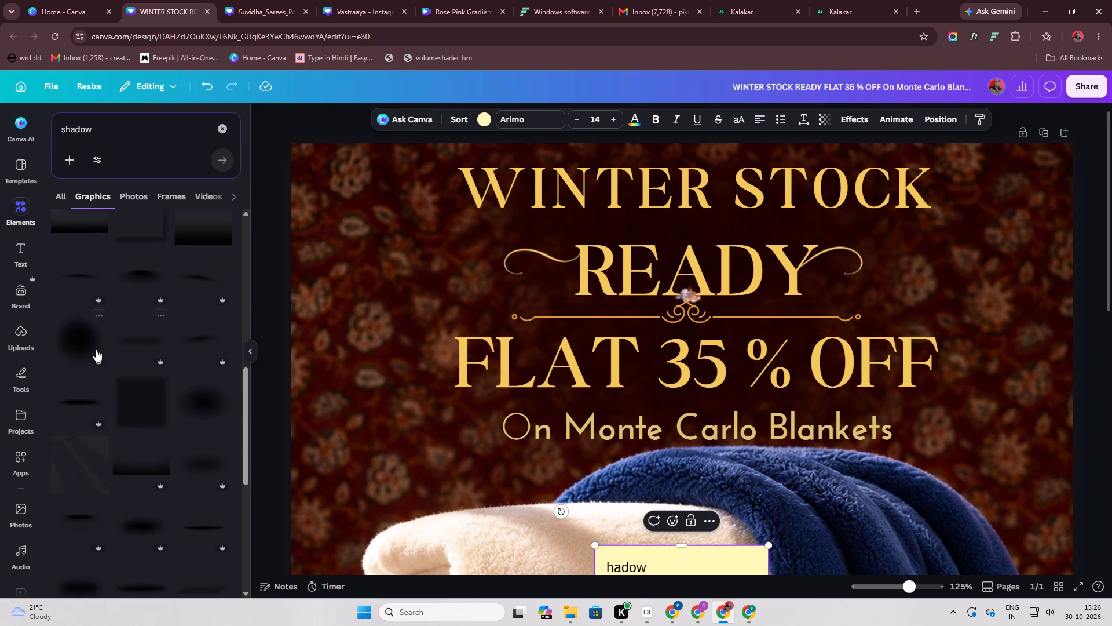
{"action": "left_click_drag", "start_coordinate": [78, 345], "coordinate": [546, 245]}
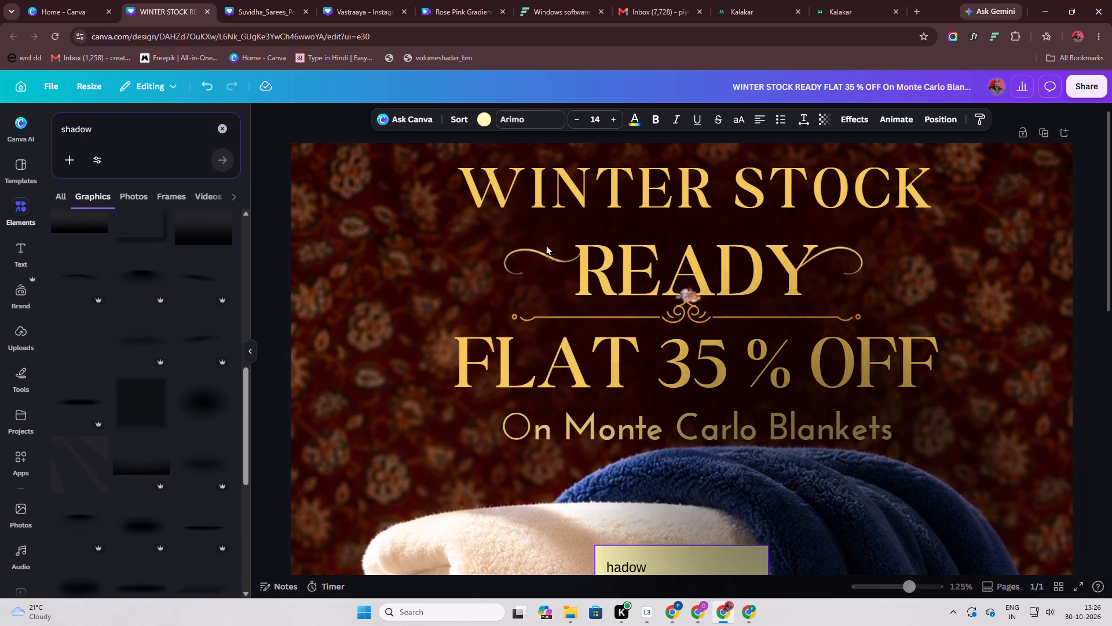
{"action": "left_click_drag", "start_coordinate": [546, 245], "coordinate": [510, 191]}
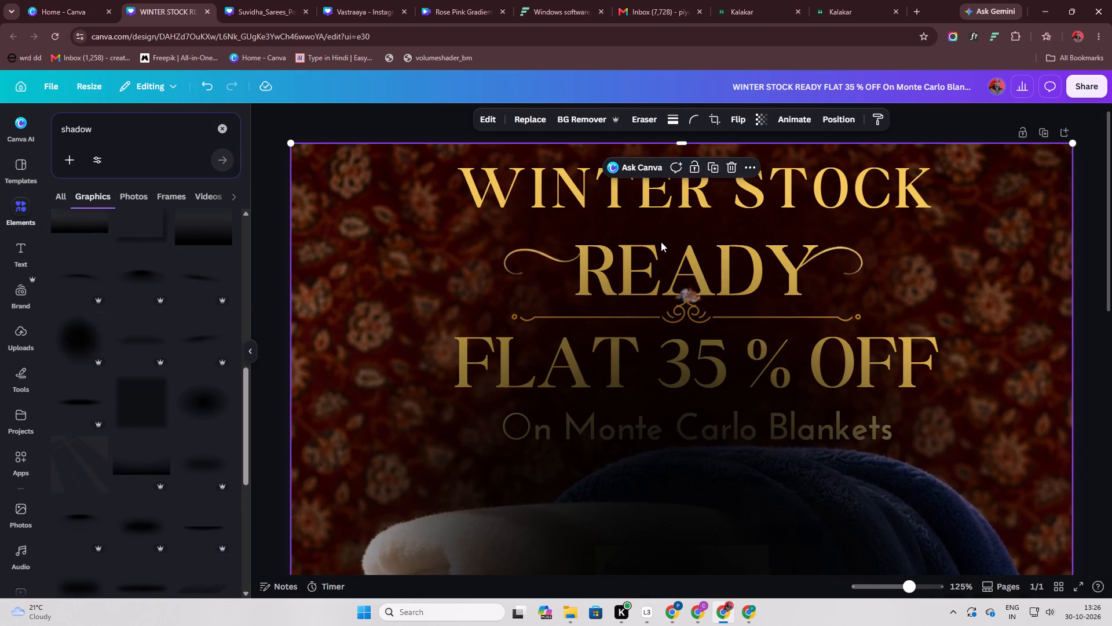
{"action": "scroll", "coordinate": [661, 242], "scroll_direction": "down", "scroll_amount": 4}
{"action": "left_click_drag", "start_coordinate": [676, 341], "coordinate": [657, 189]}
{"action": "scroll", "coordinate": [684, 227], "scroll_direction": "up", "scroll_amount": 5}
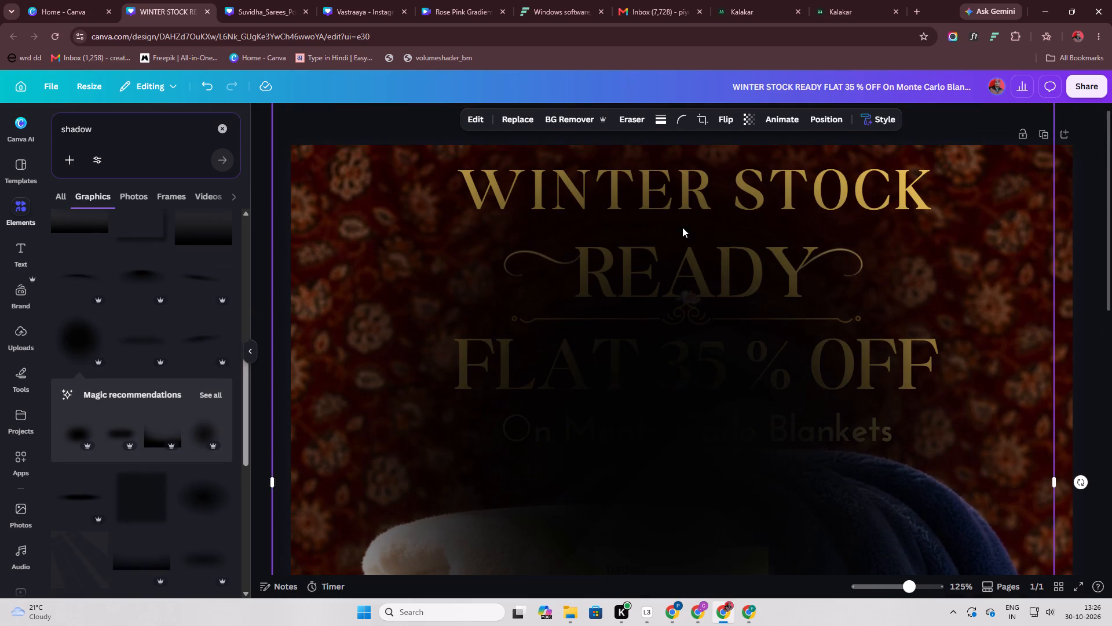
{"action": "left_click_drag", "start_coordinate": [654, 472], "coordinate": [679, 319]}
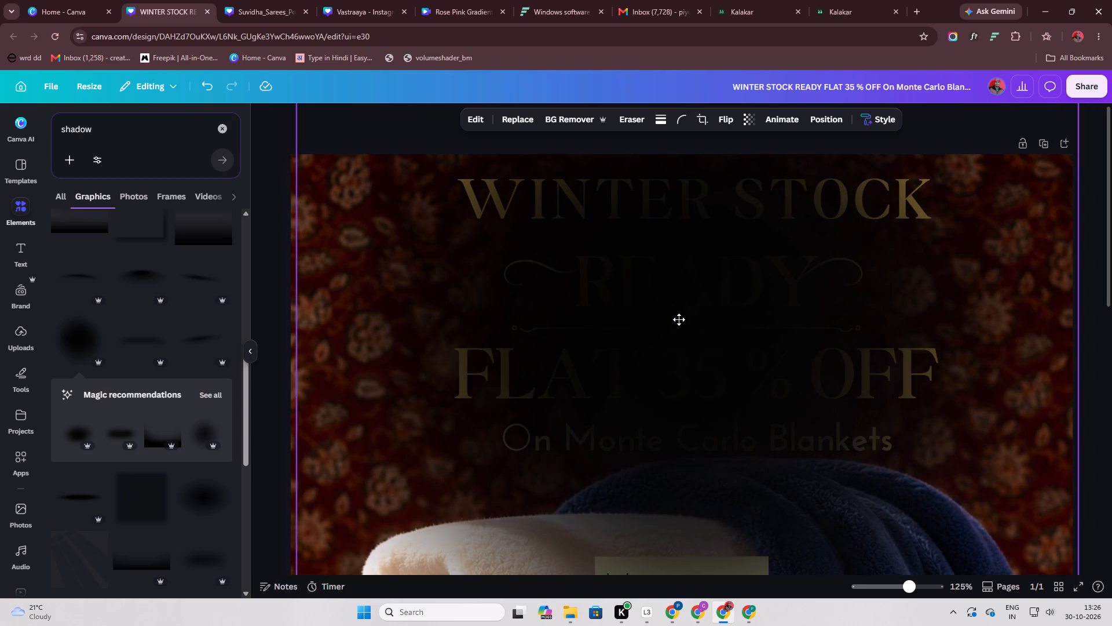
{"action": "left_click_drag", "start_coordinate": [679, 319], "coordinate": [675, 318]}
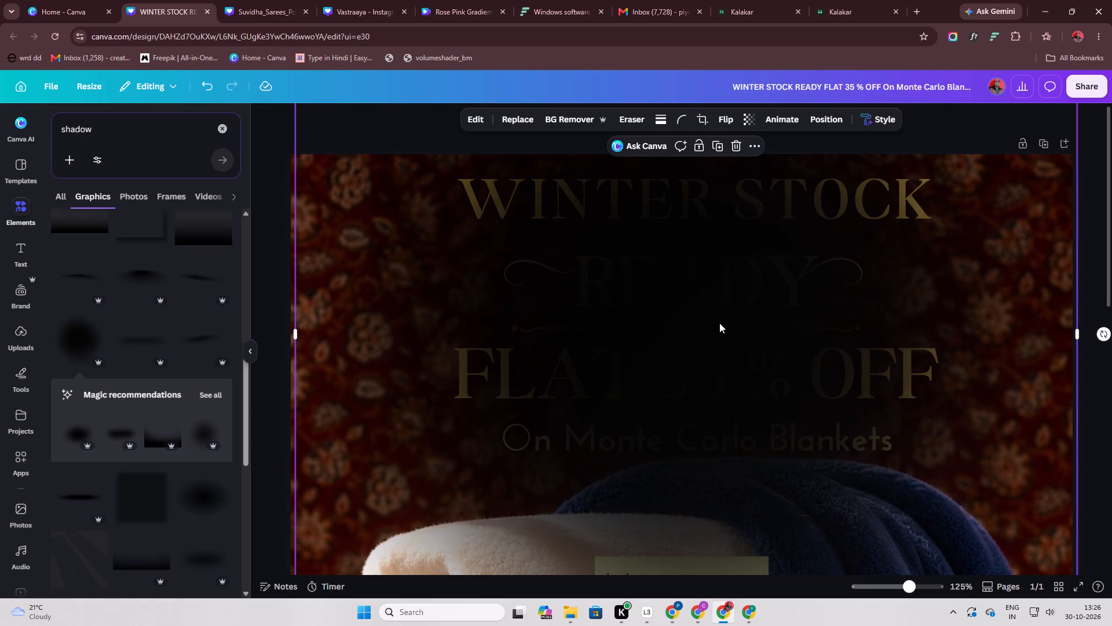
Send the shadow backward three levels so it sits behind the gold divider and the headline text.
{"action": "key", "text": "ctrl+bracketleft"}
{"action": "key", "text": "ctrl+bracketleft"}
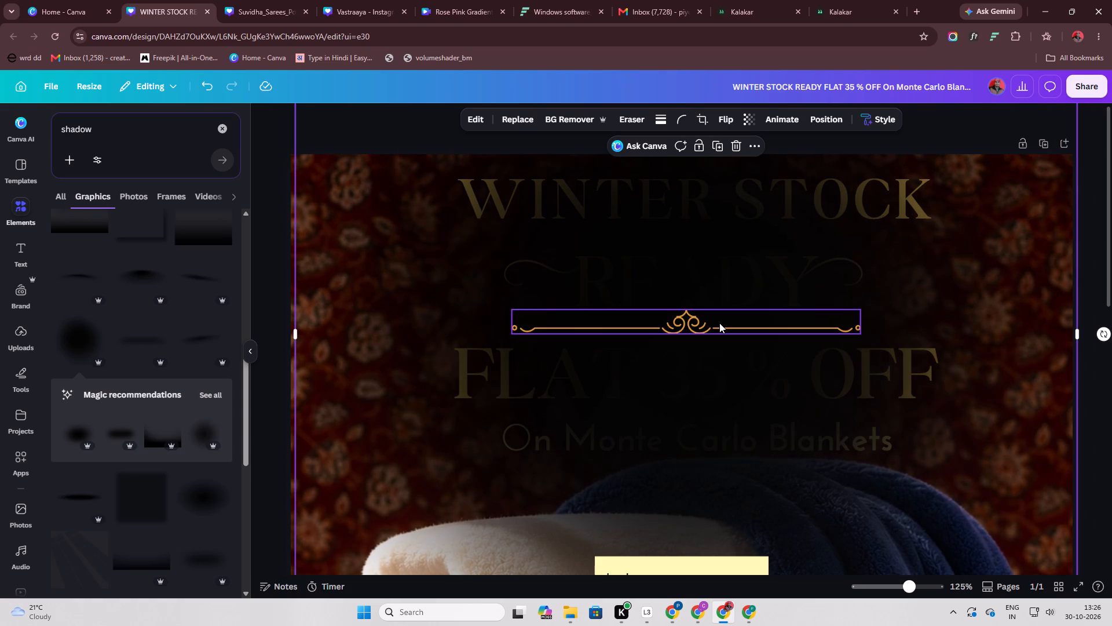
{"action": "key", "text": "ctrl+bracketleft"}
Shrink the black shadow graphic to about 463 px high and centre it behind the headline text.
{"action": "scroll", "coordinate": [760, 336], "scroll_direction": "down", "scroll_amount": 5, "text": "ctrl"}
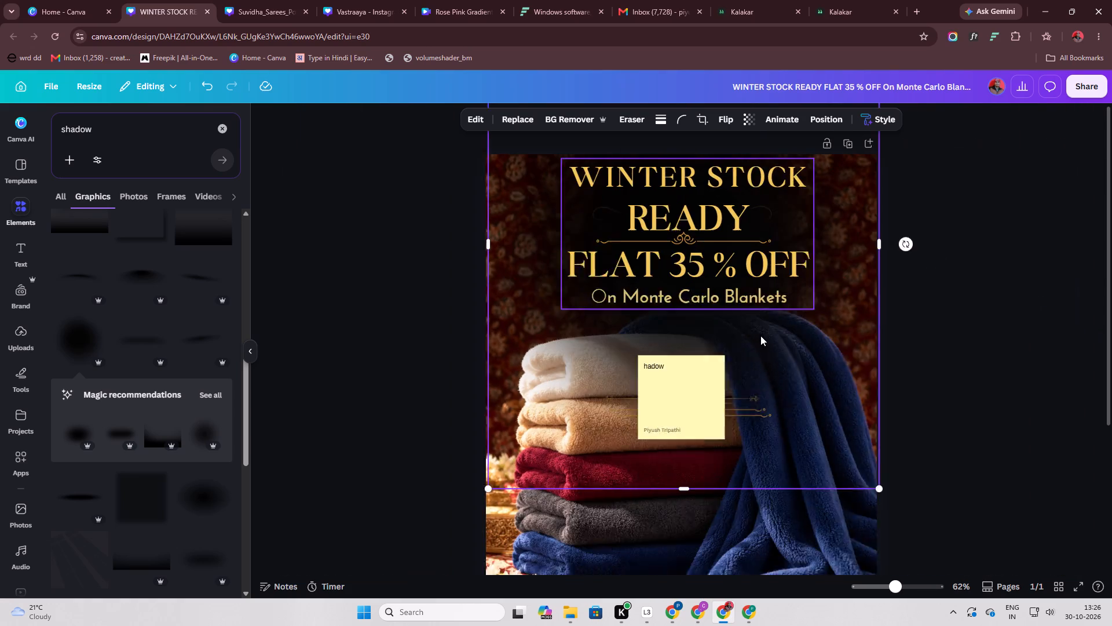
{"action": "left_click_drag", "start_coordinate": [849, 438], "coordinate": [774, 359]}
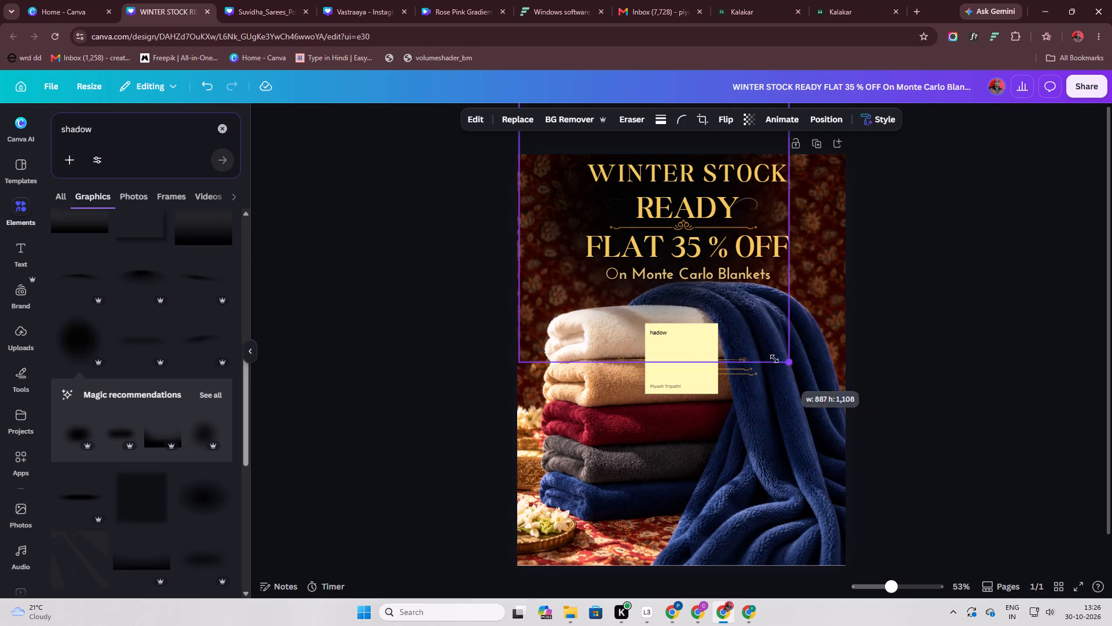
{"action": "left_click_drag", "start_coordinate": [774, 359], "coordinate": [687, 233]}
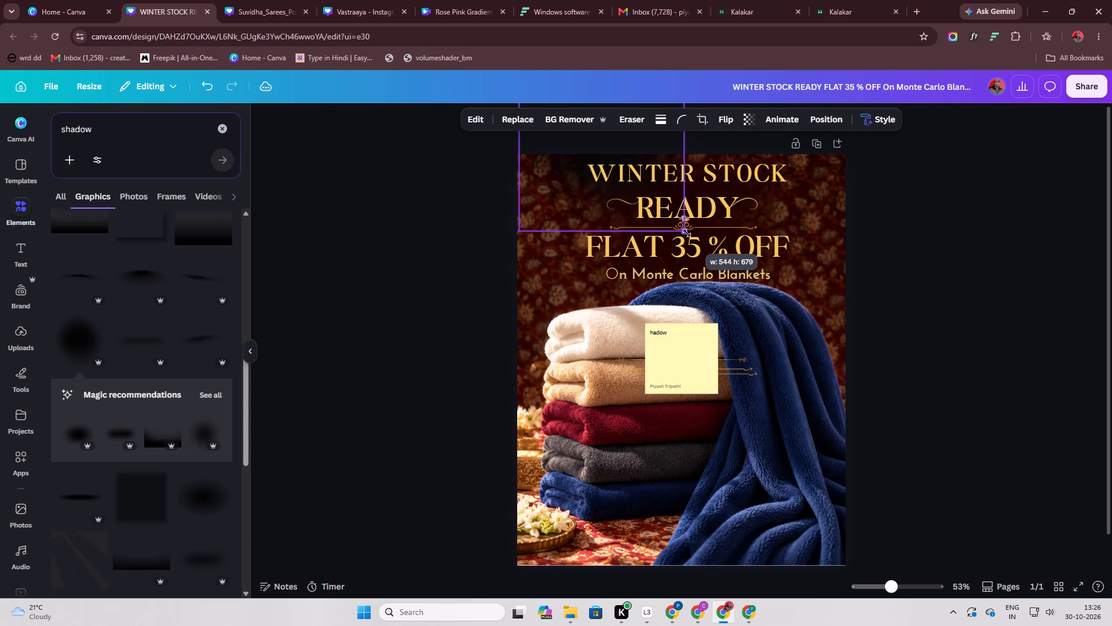
{"action": "left_click_drag", "start_coordinate": [566, 164], "coordinate": [648, 232]}
{"action": "scroll", "coordinate": [739, 260], "scroll_direction": "up", "scroll_amount": 4, "text": "ctrl"}
{"action": "left_click_drag", "start_coordinate": [848, 339], "coordinate": [823, 298]}
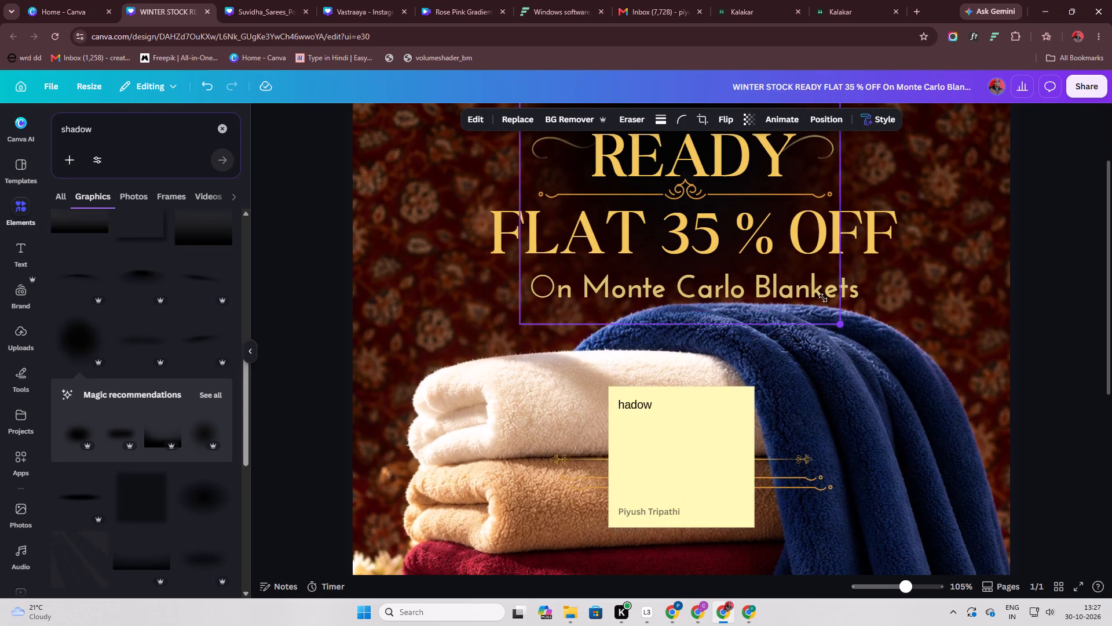
{"action": "left_click_drag", "start_coordinate": [823, 298], "coordinate": [740, 210]}
{"action": "left_click_drag", "start_coordinate": [676, 142], "coordinate": [708, 233]}
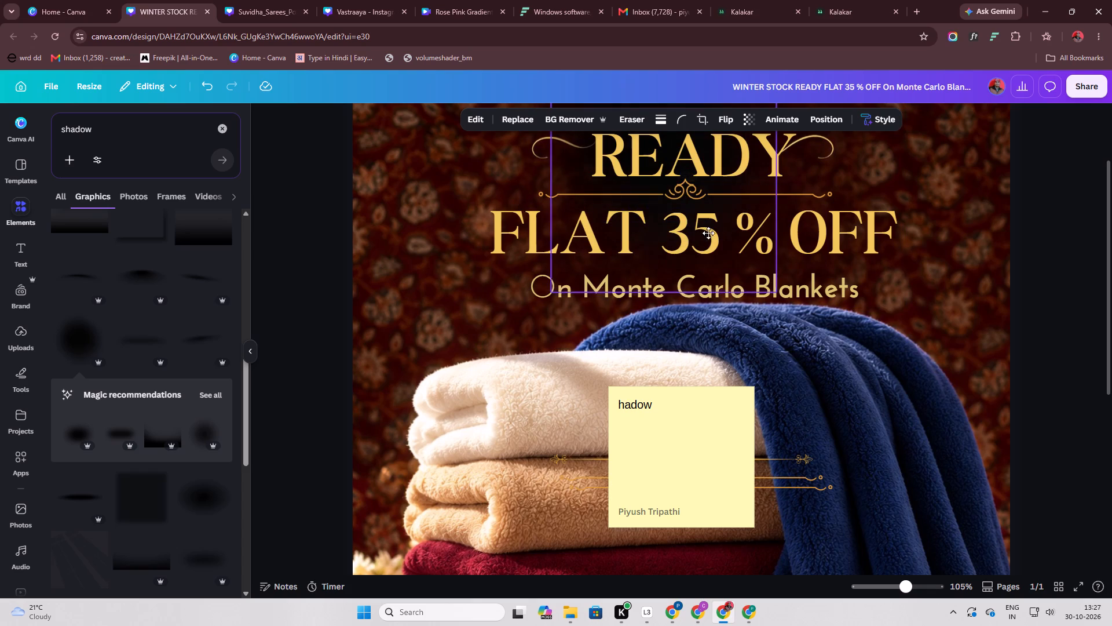
{"action": "left_click_drag", "start_coordinate": [708, 233], "coordinate": [719, 269]}
{"action": "scroll", "coordinate": [726, 206], "scroll_direction": "up", "scroll_amount": 2}
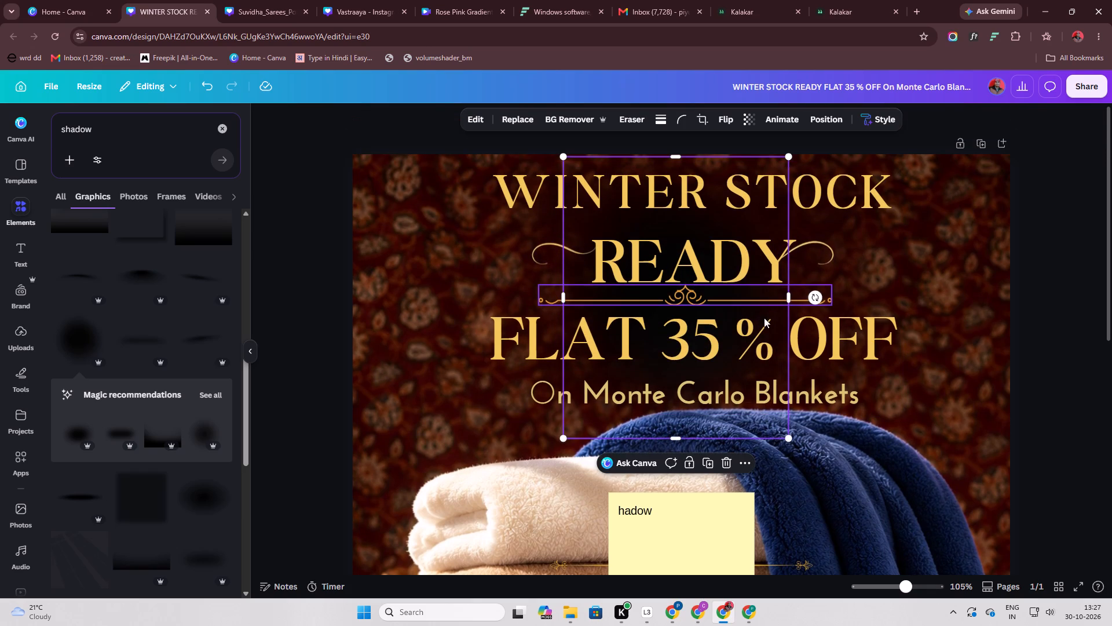
Widen the shadow outward on both sides so it spans most of the headline's width.
{"action": "left_click_drag", "start_coordinate": [787, 300], "coordinate": [851, 300]}
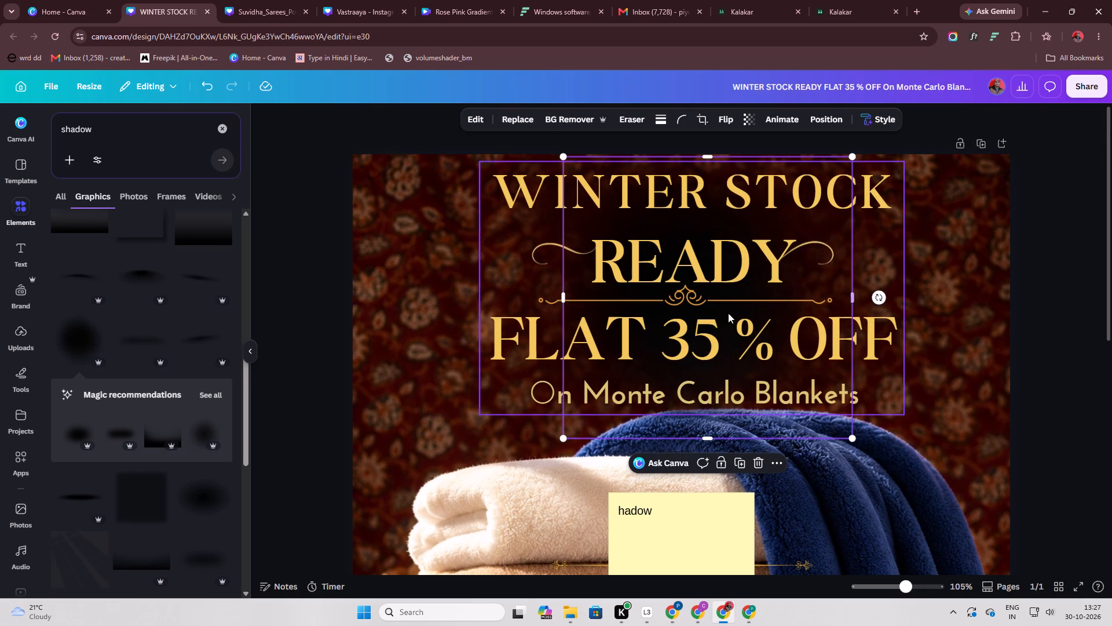
{"action": "left_click_drag", "start_coordinate": [562, 294], "coordinate": [511, 286]}
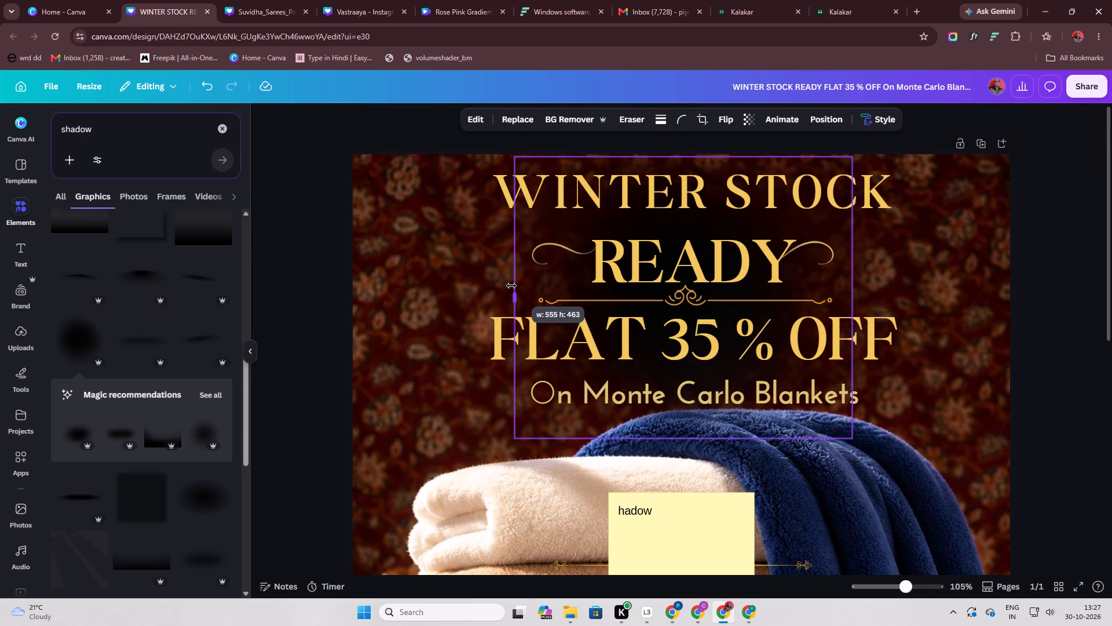
{"action": "left_click_drag", "start_coordinate": [511, 286], "coordinate": [500, 285]}
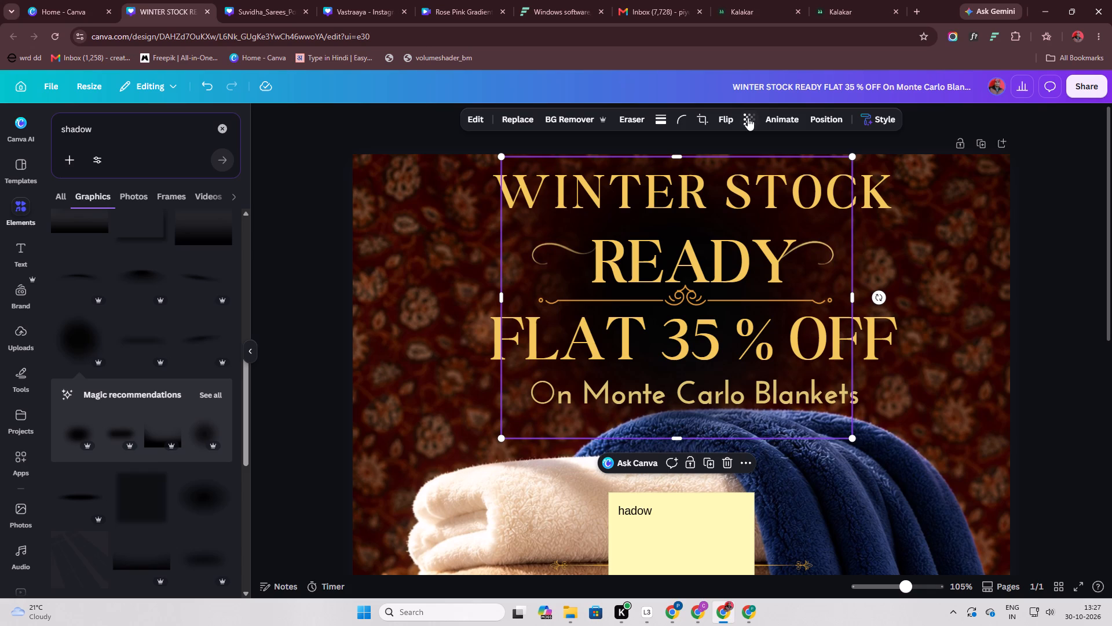
Move the headline text block down by roughly one line to uncover the upper part of the shadow.
{"action": "left_click", "coordinate": [685, 224]}
{"action": "left_click", "coordinate": [685, 224]}
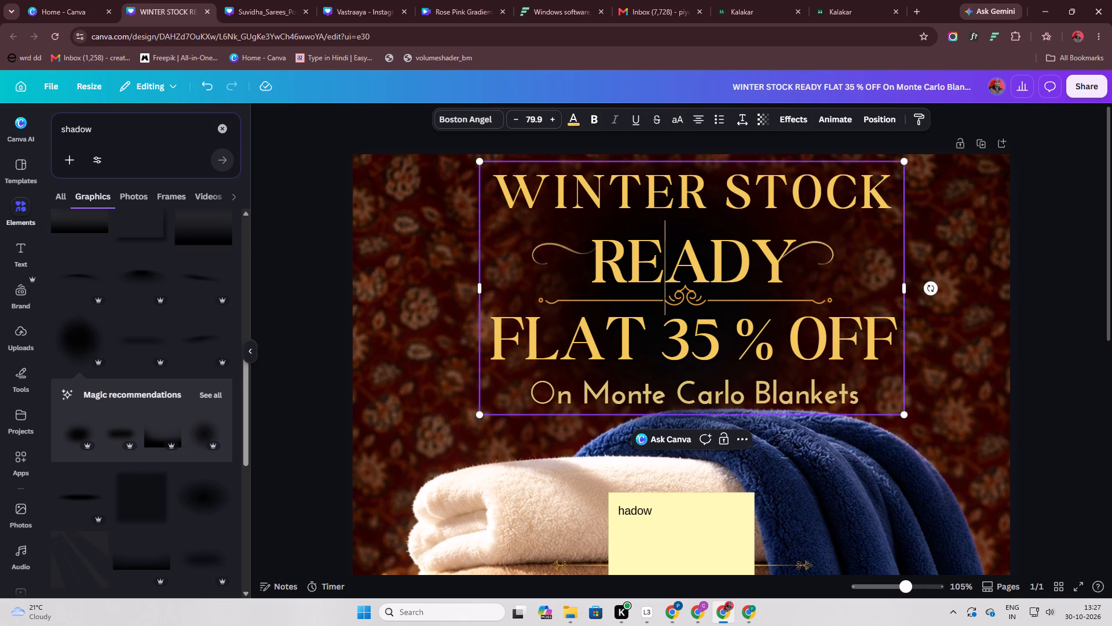
{"action": "left_click", "coordinate": [1052, 216]}
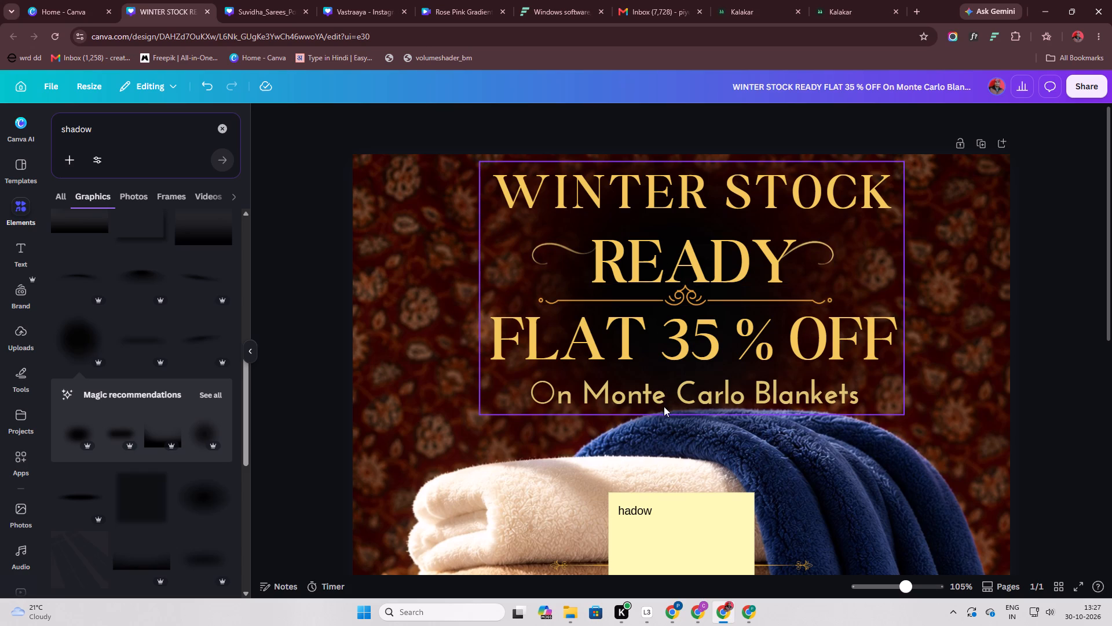
{"action": "left_click", "coordinate": [579, 283]}
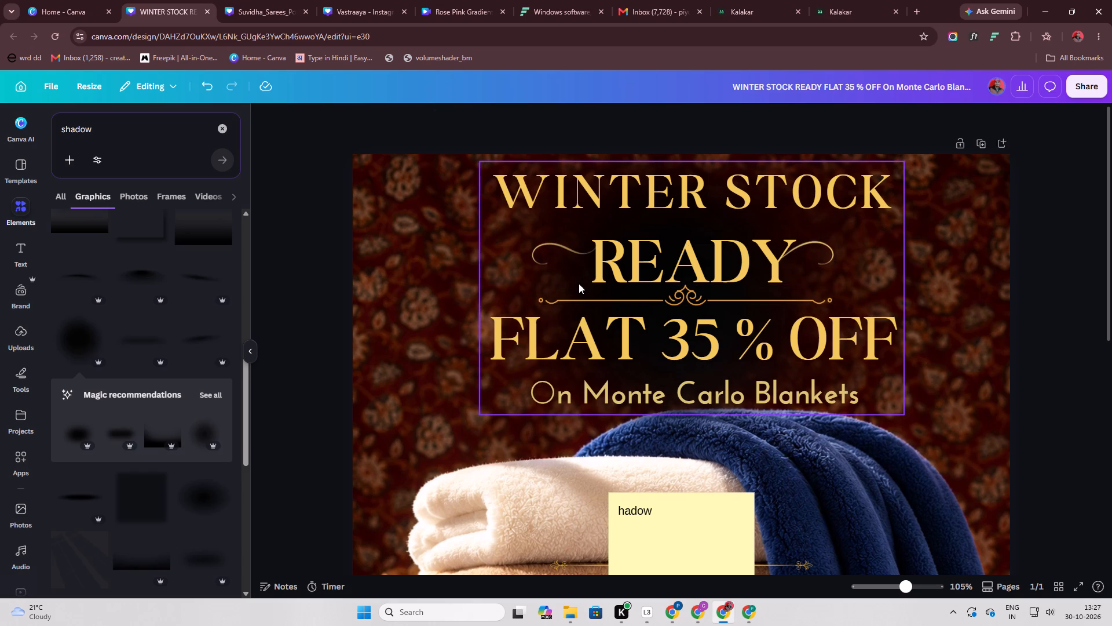
{"action": "left_click", "coordinate": [587, 287]}
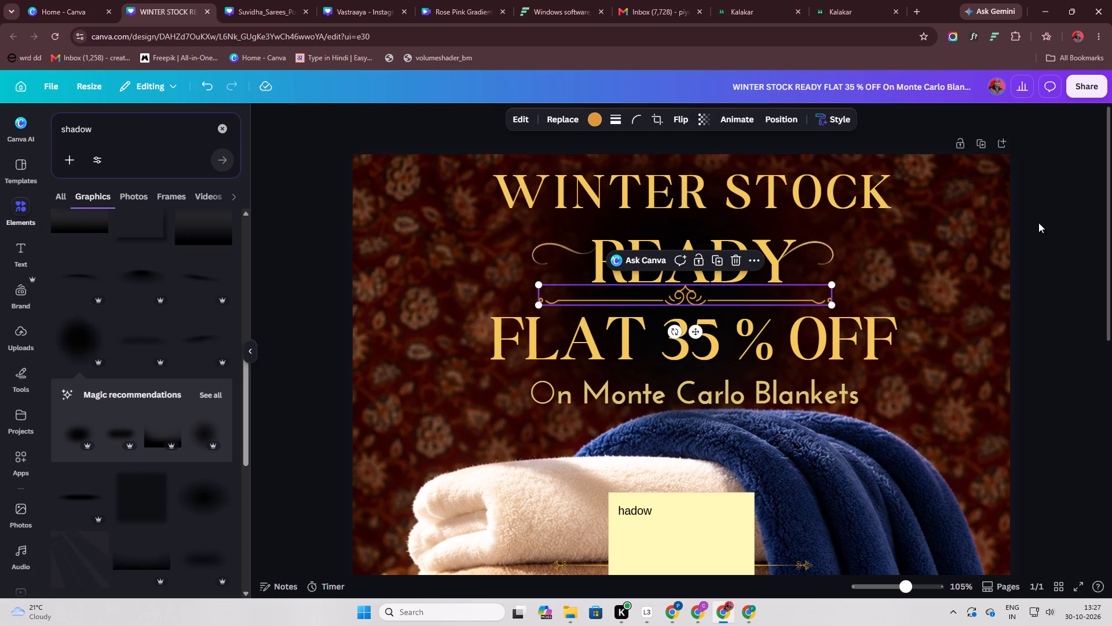
{"action": "left_click", "coordinate": [1049, 223]}
{"action": "left_click_drag", "start_coordinate": [800, 191], "coordinate": [795, 287]}
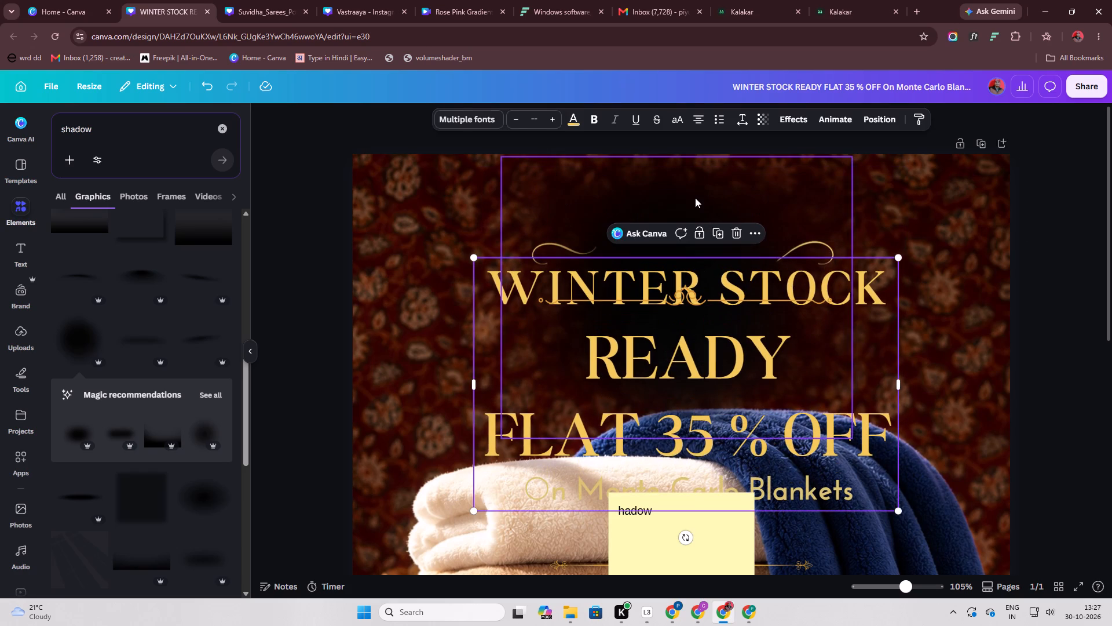
Apply the Glow shadow effect to the black shadow graphic and review its settings.
{"action": "left_click", "coordinate": [695, 198]}
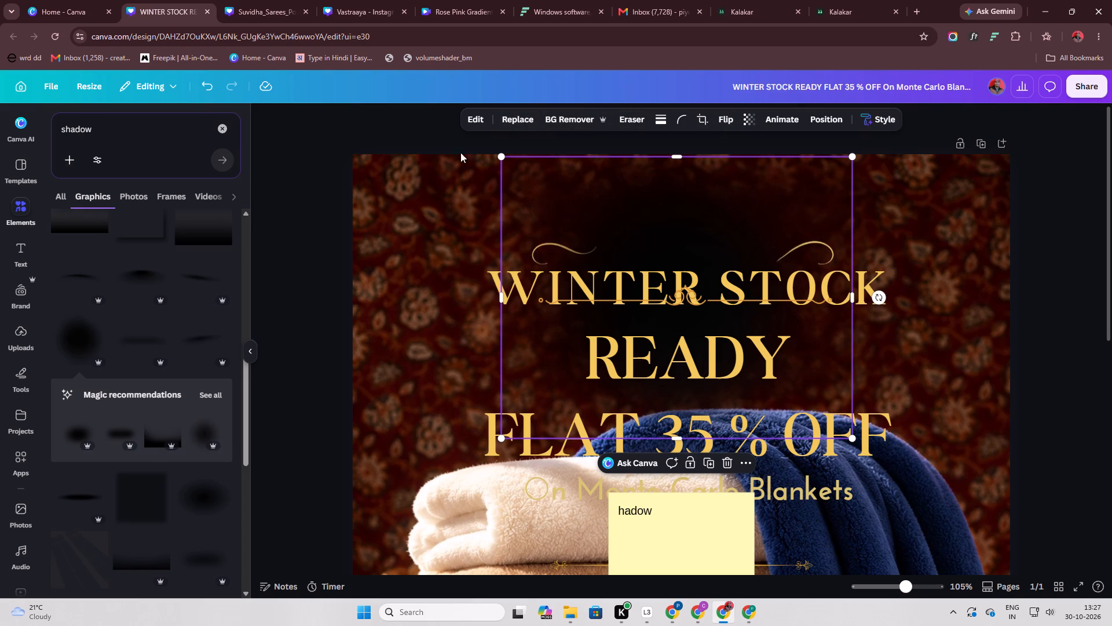
{"action": "left_click", "coordinate": [220, 130]}
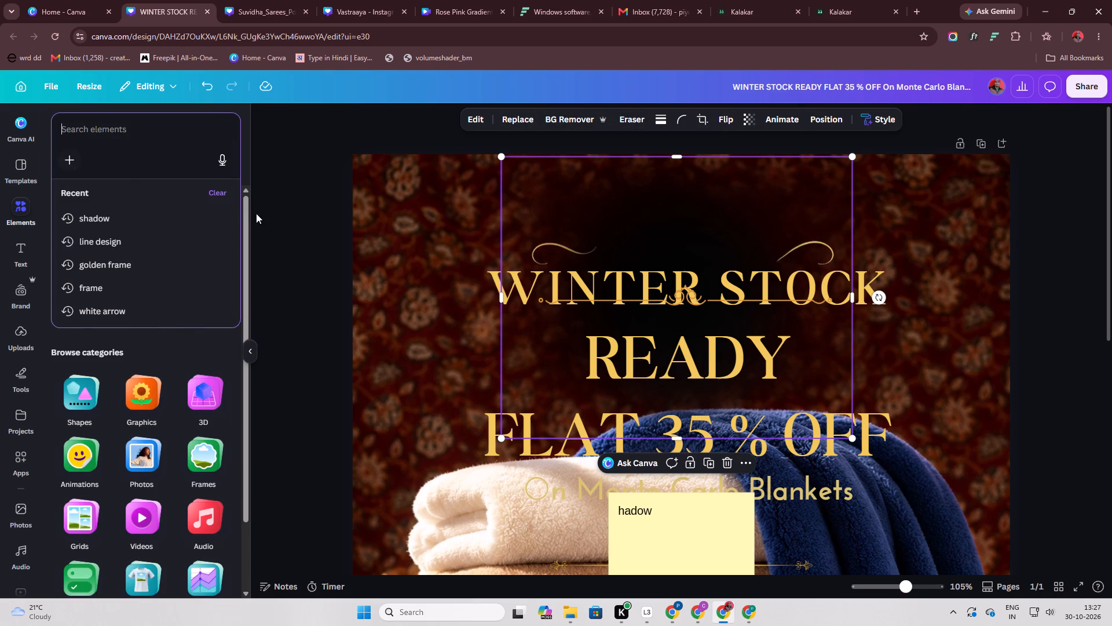
{"action": "left_click", "coordinate": [290, 192]}
{"action": "left_click", "coordinate": [679, 220]}
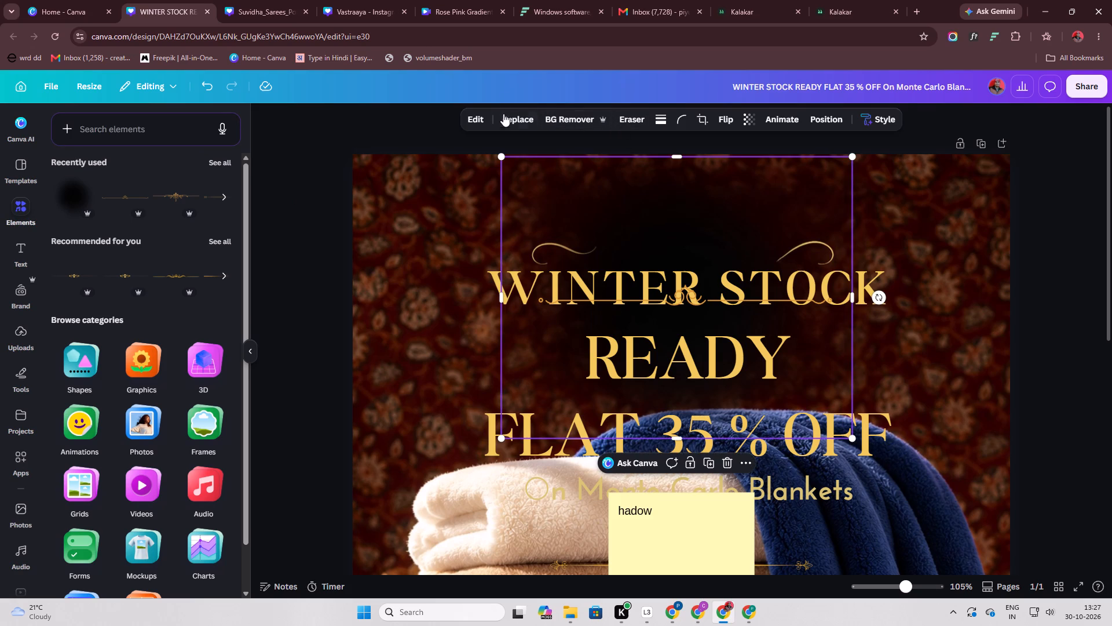
{"action": "left_click", "coordinate": [480, 125]}
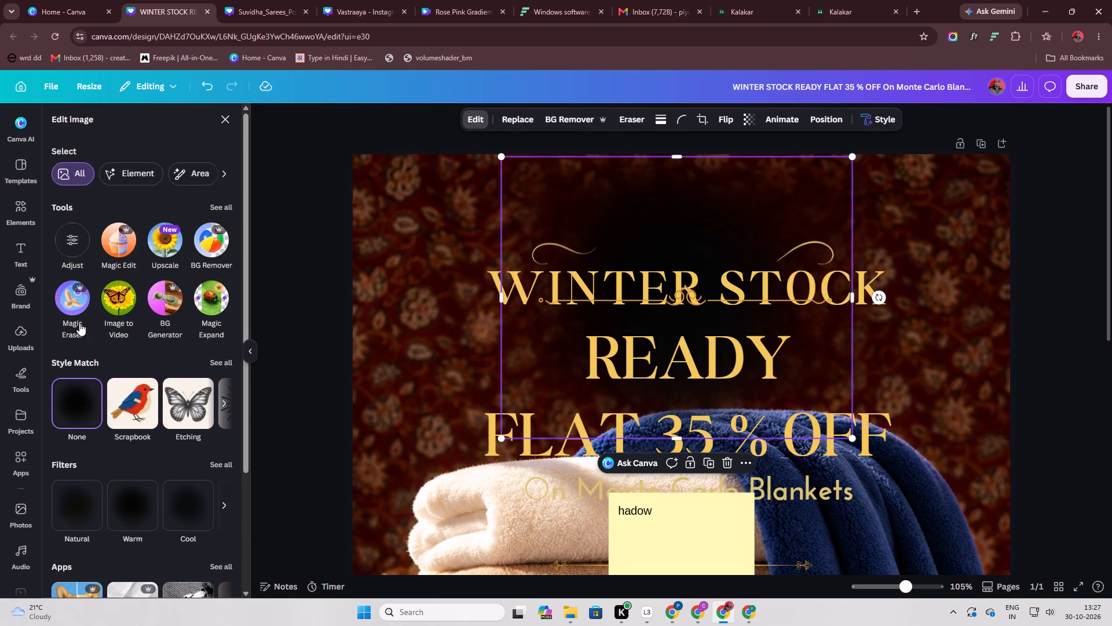
{"action": "scroll", "coordinate": [85, 301], "scroll_direction": "down", "scroll_amount": 10}
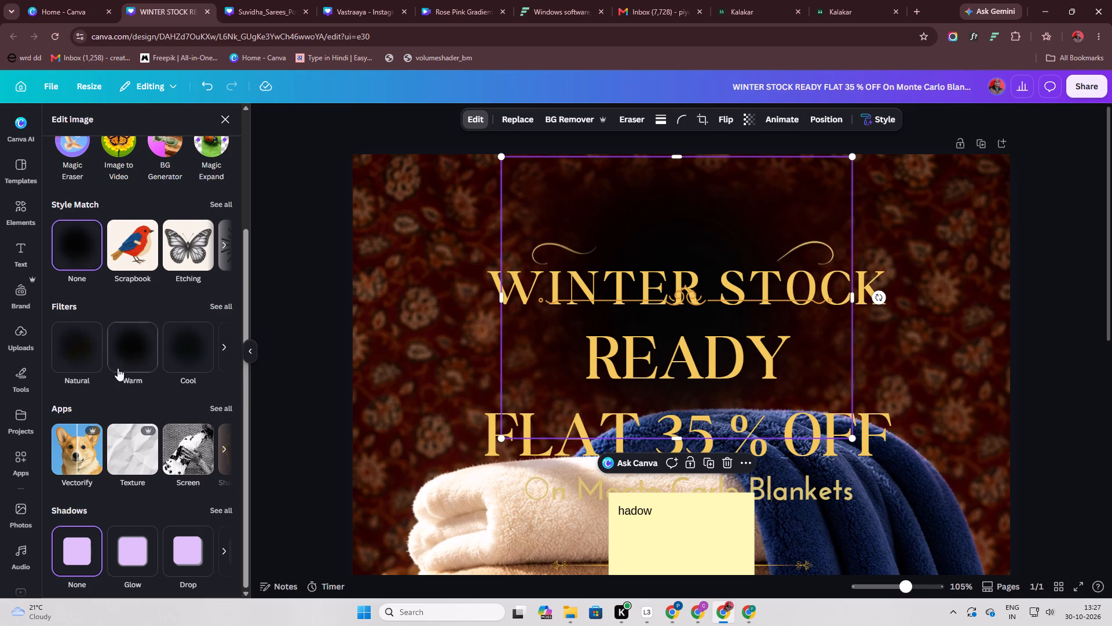
{"action": "left_click", "coordinate": [126, 550]}
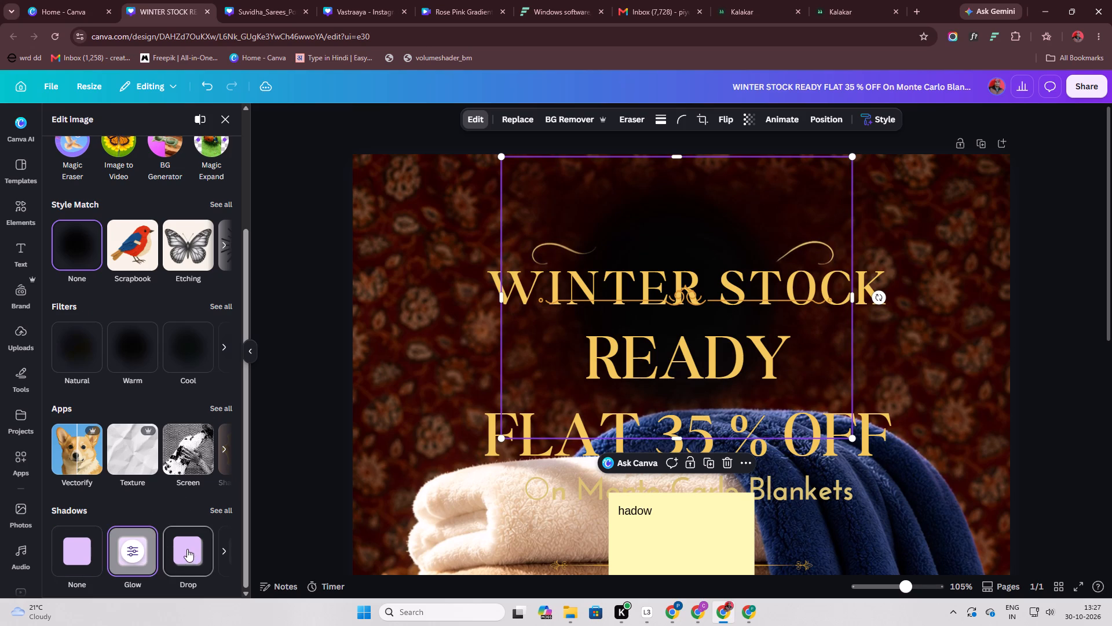
{"action": "left_click", "coordinate": [215, 509]}
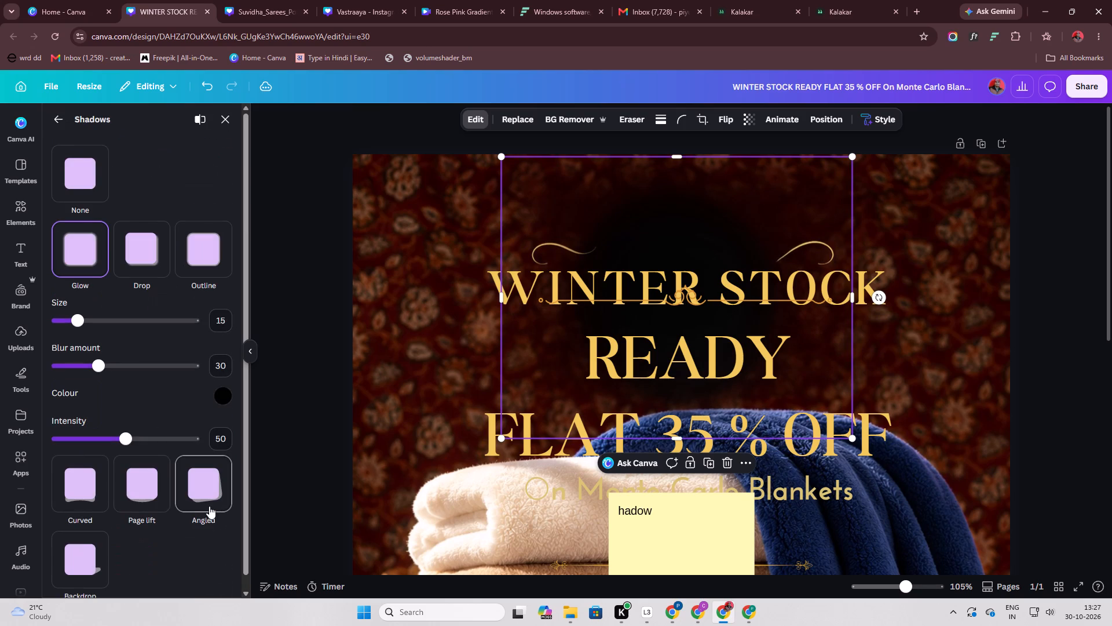
{"action": "scroll", "coordinate": [167, 474], "scroll_direction": "down", "scroll_amount": 5}
{"action": "scroll", "coordinate": [153, 447], "scroll_direction": "up", "scroll_amount": 6}
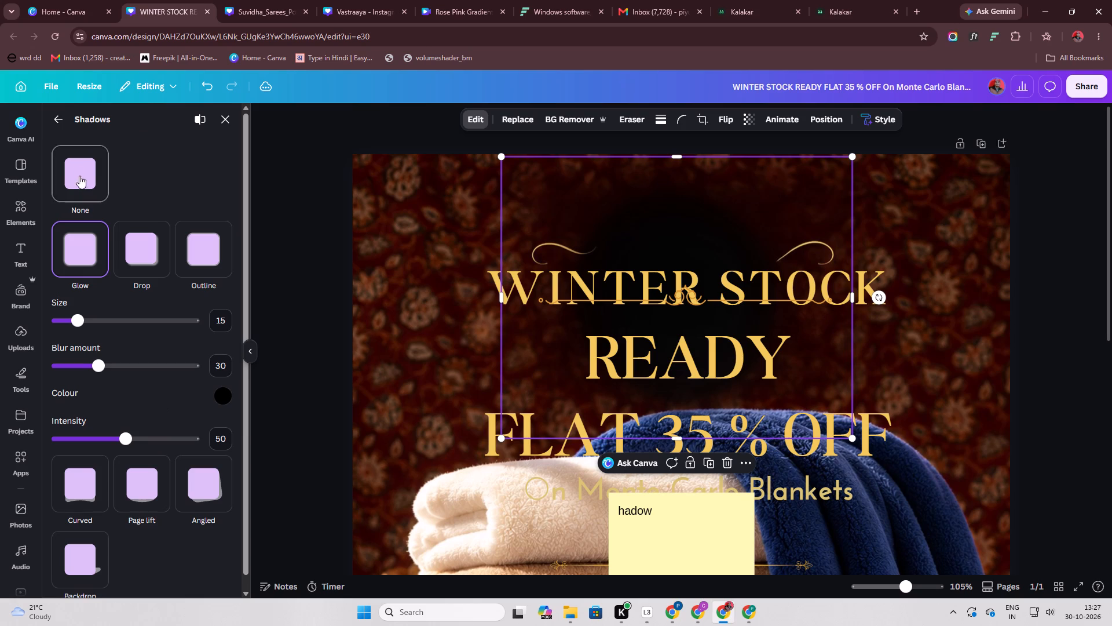
{"action": "left_click", "coordinate": [53, 115]}
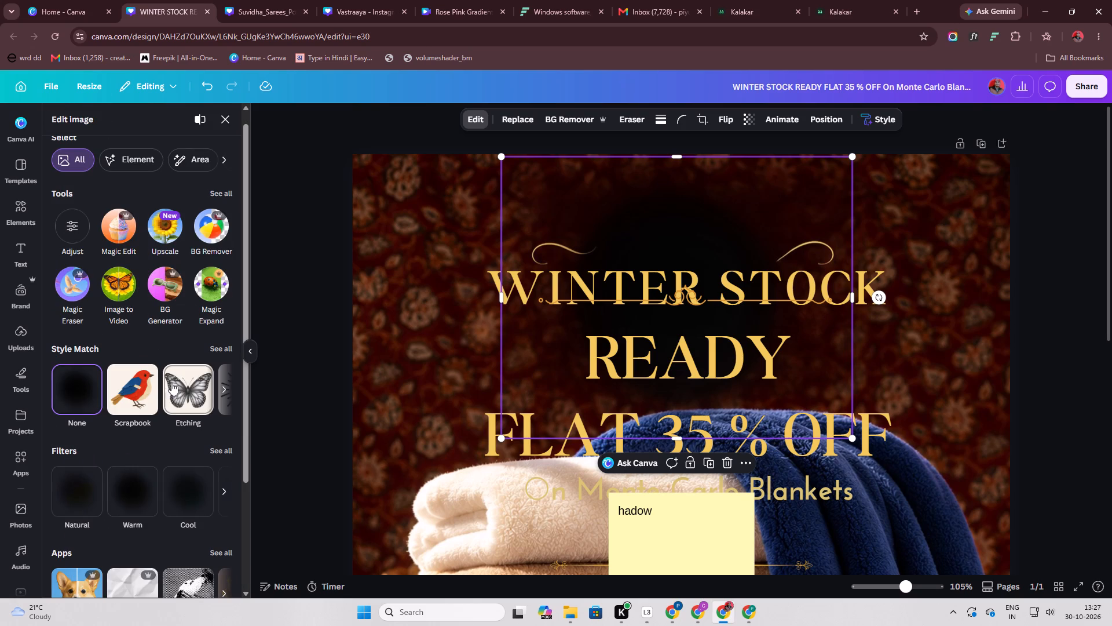
Apply the Nostalg filter from the Vintage set to the shadow graphic.
{"action": "left_click", "coordinate": [217, 453]}
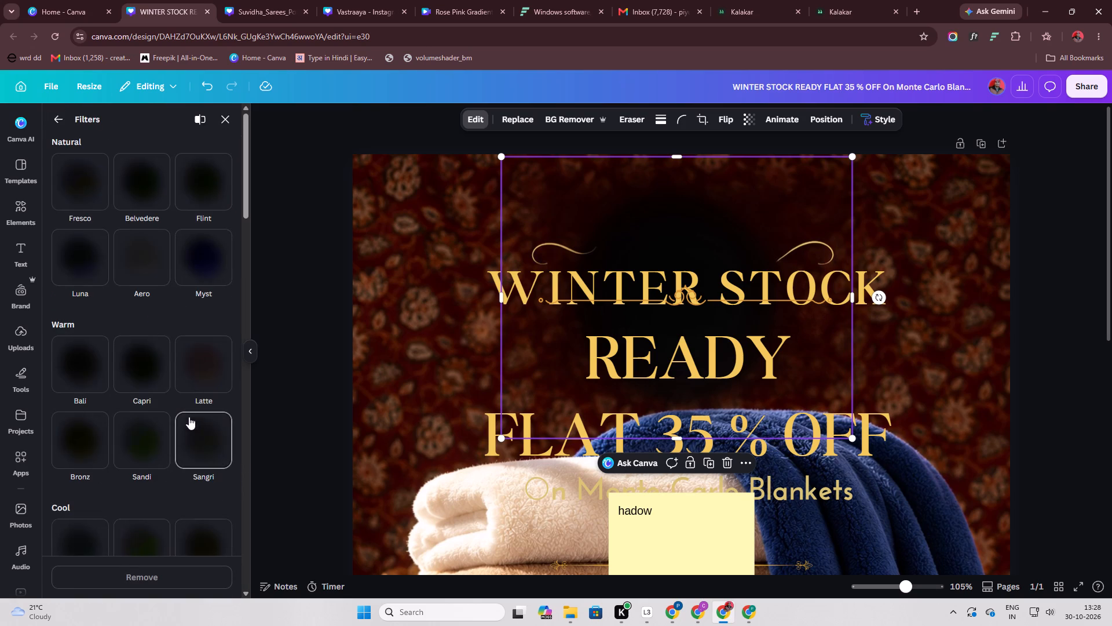
{"action": "scroll", "coordinate": [184, 408], "scroll_direction": "down", "scroll_amount": 14}
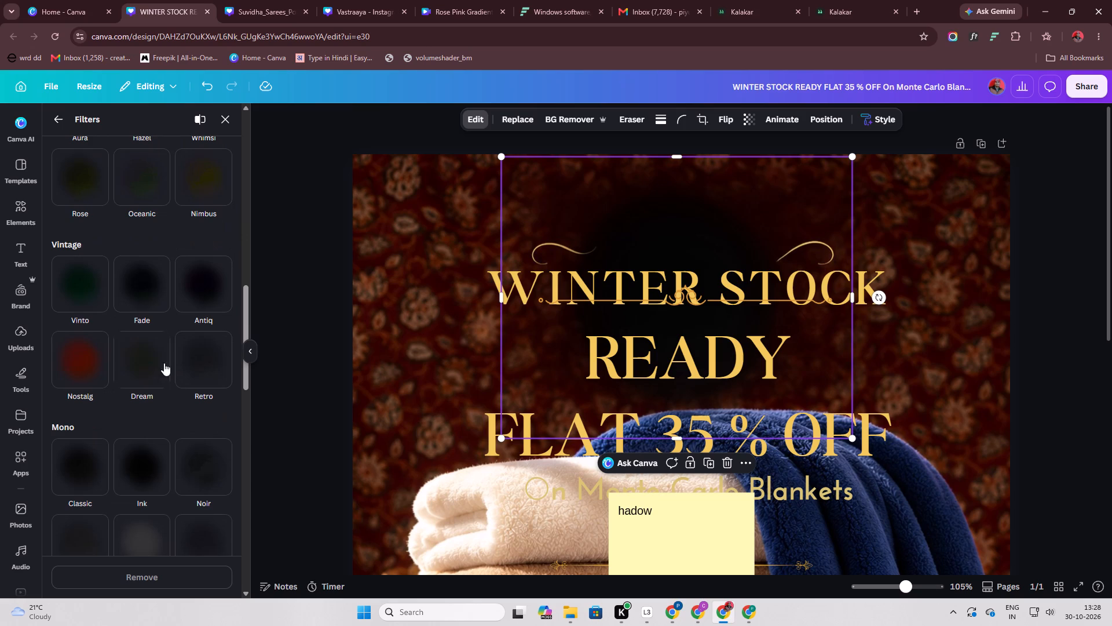
{"action": "left_click", "coordinate": [89, 372]}
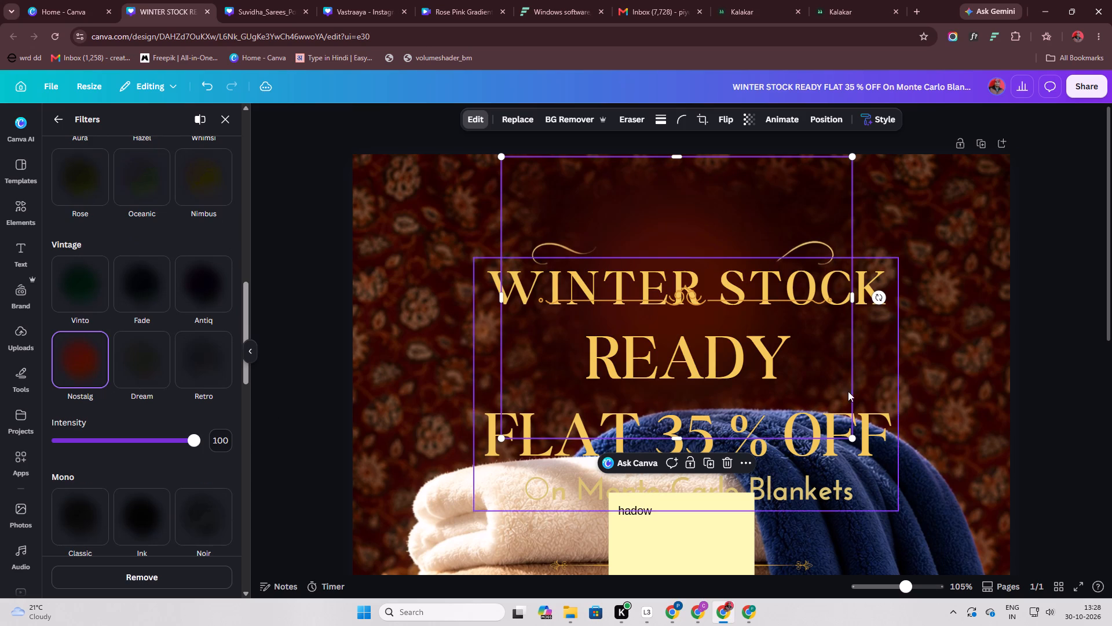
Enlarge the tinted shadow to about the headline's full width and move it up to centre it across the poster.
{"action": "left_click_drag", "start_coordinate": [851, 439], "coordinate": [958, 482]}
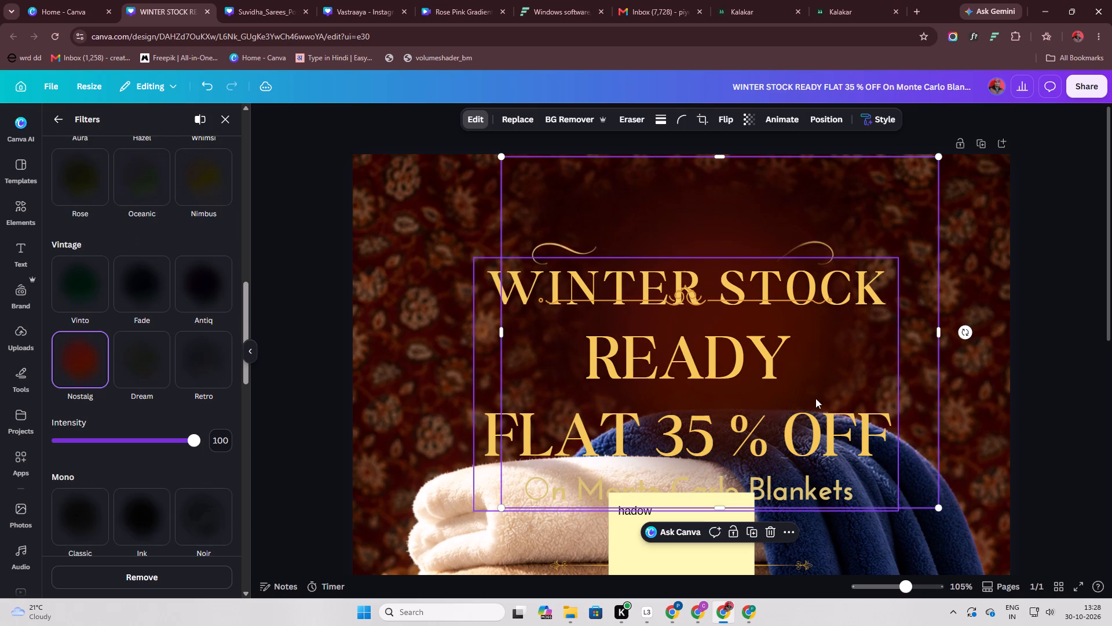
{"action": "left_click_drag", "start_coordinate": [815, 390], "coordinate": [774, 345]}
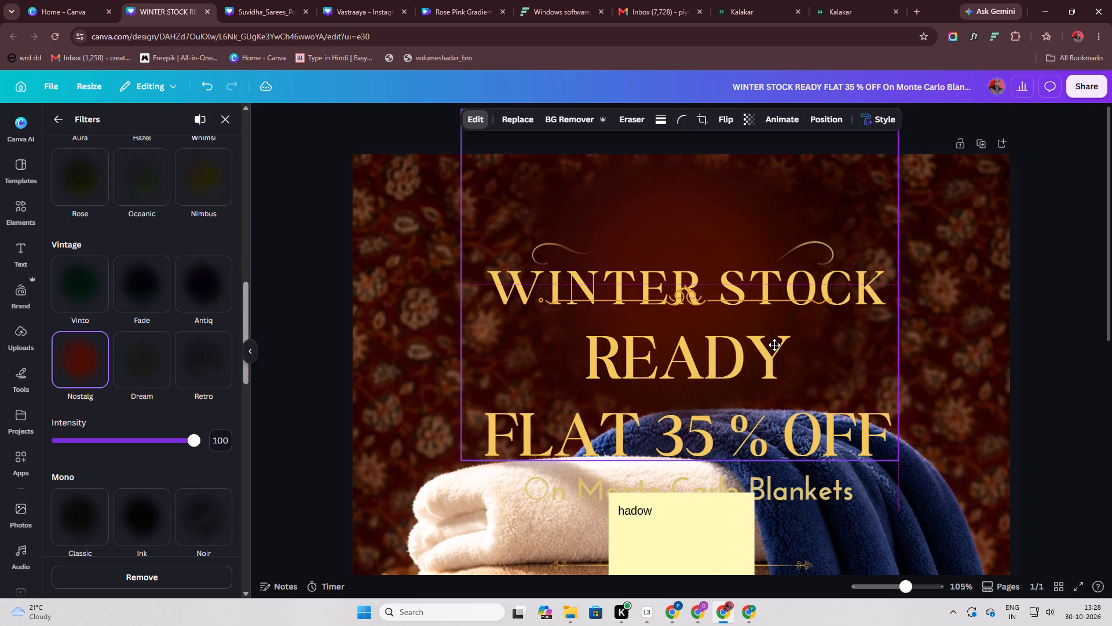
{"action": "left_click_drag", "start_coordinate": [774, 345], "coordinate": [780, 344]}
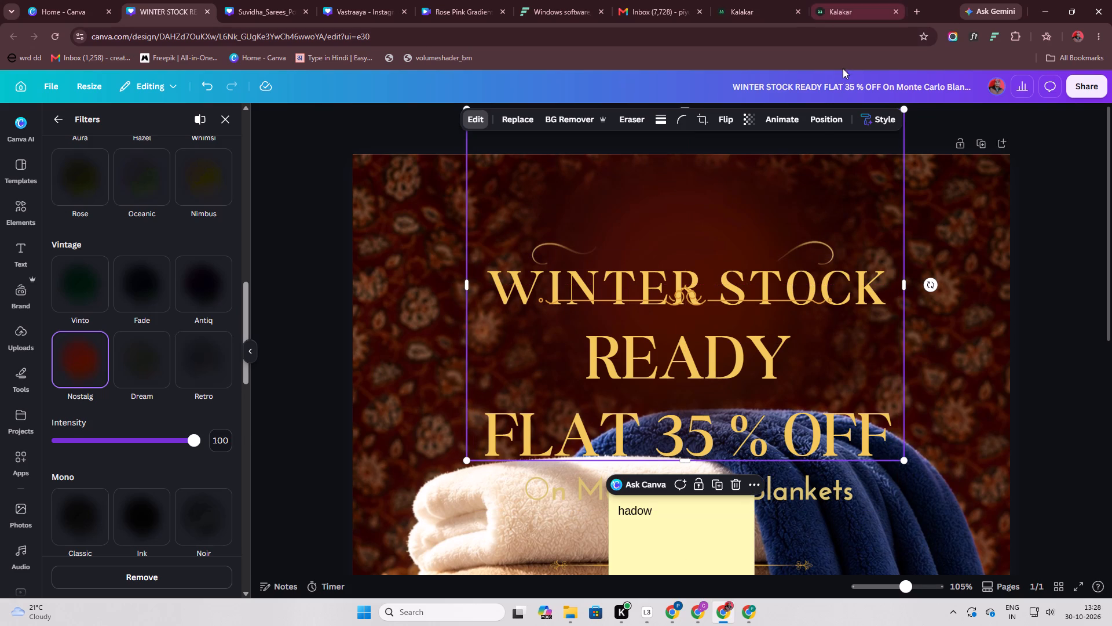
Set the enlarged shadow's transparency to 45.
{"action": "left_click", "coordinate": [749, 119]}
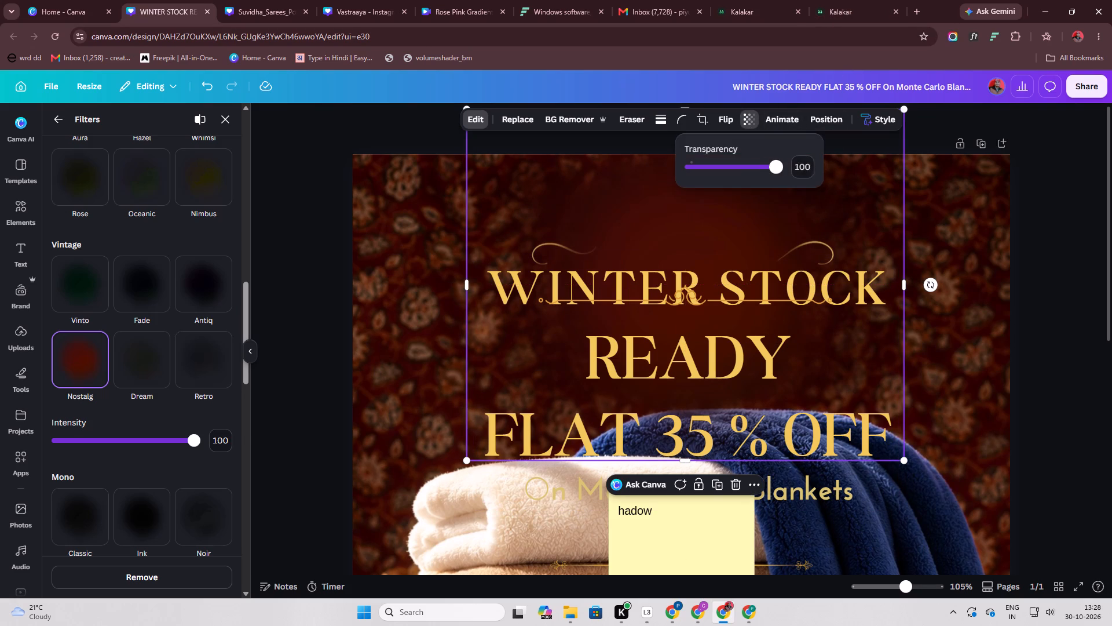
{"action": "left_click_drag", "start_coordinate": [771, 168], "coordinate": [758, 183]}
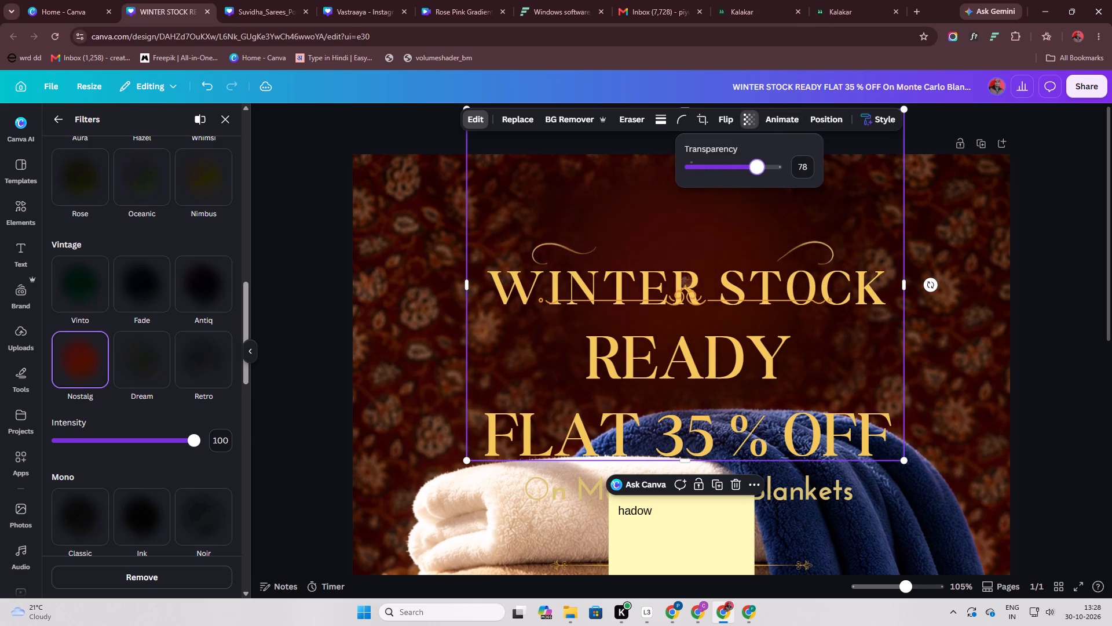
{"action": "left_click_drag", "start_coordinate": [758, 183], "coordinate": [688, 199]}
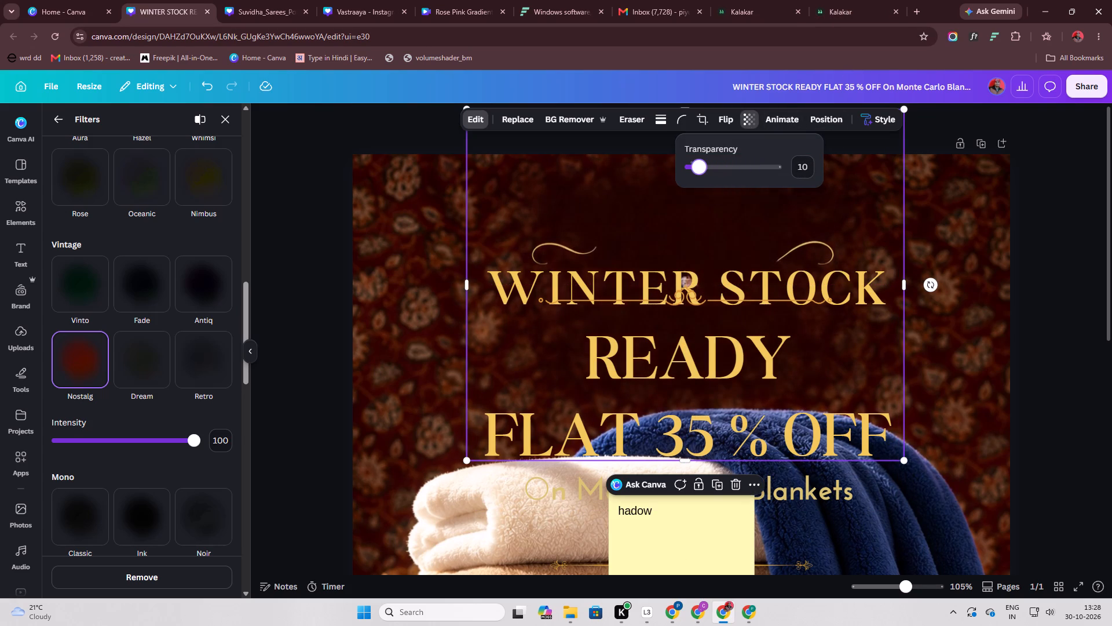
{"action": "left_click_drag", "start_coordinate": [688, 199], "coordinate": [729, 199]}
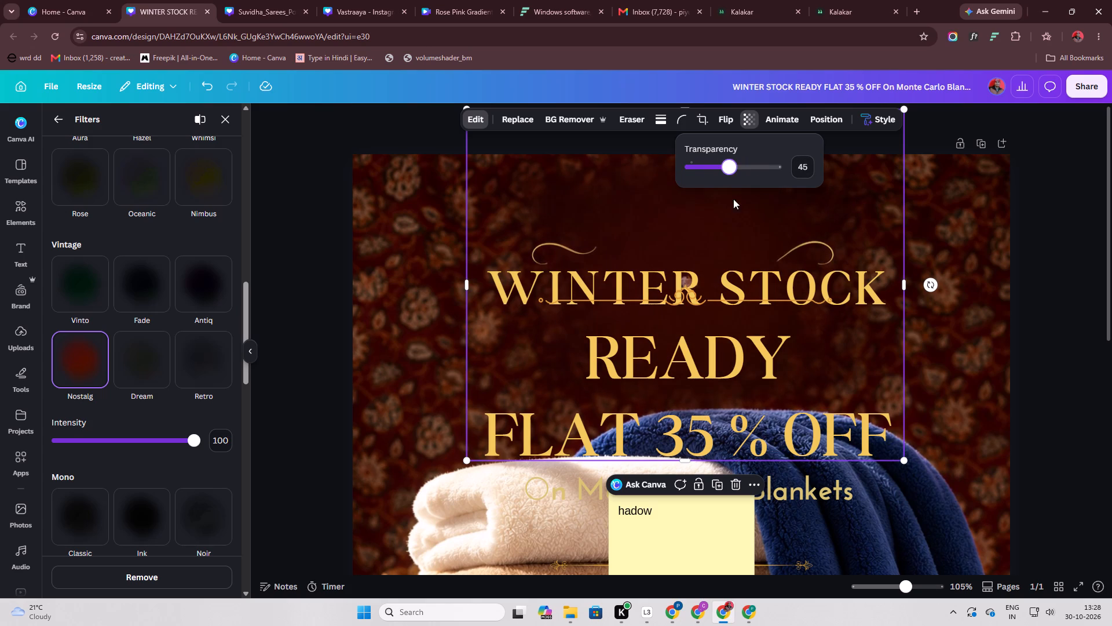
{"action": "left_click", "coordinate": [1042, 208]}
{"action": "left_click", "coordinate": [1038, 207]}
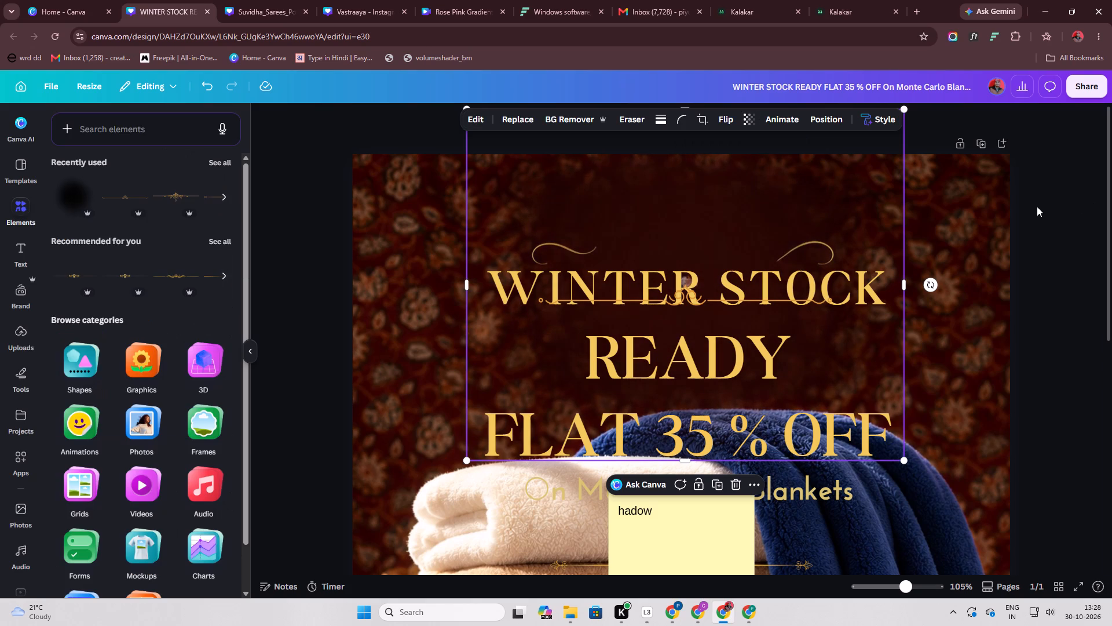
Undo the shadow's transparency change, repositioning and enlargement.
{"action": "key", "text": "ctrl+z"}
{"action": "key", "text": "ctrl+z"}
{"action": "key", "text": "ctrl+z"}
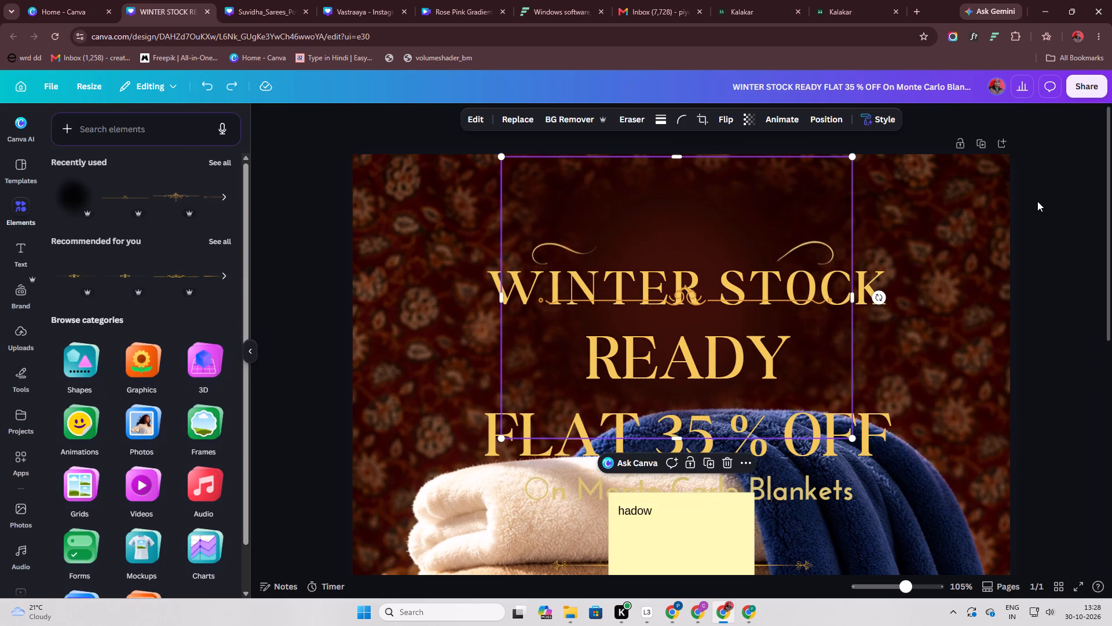
Undo the earlier shadow filter, placement and sizing edits until the shadow graphic is gone from the poster.
{"action": "key", "text": "ctrl+z"}
{"action": "key", "text": "ctrl+z"}
{"action": "key", "text": "ctrl+z"}
{"action": "key", "text": "ctrl+z"}
{"action": "key", "text": "ctrl+z"}
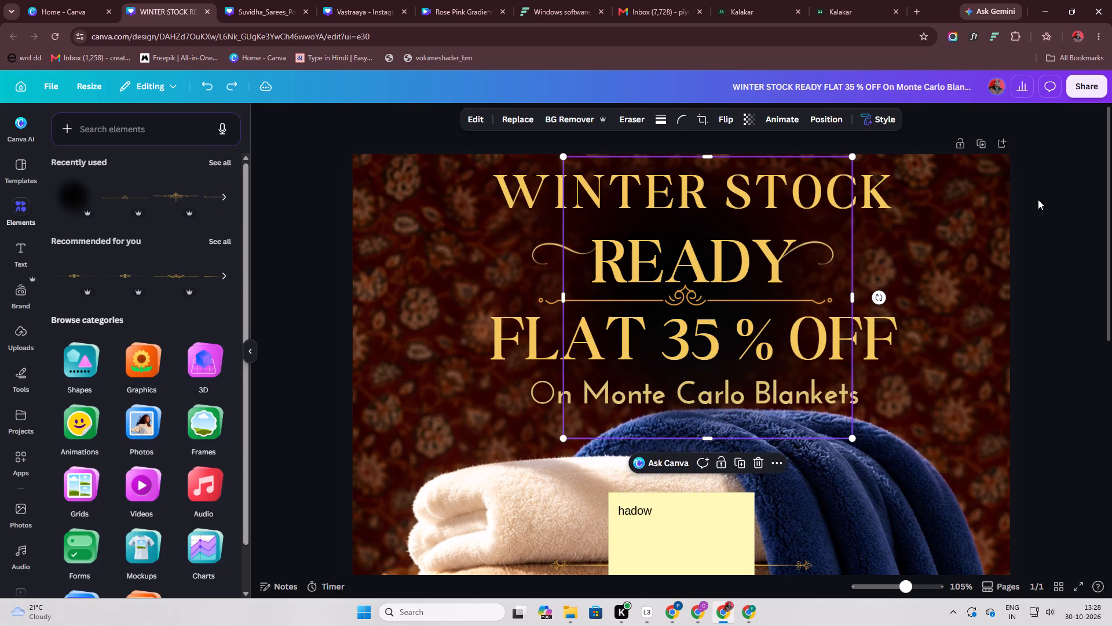
{"action": "key", "text": "ctrl+z"}
{"action": "key", "text": "ctrl+z"}
{"action": "key", "text": "ctrl+z"}
{"action": "key", "text": "ctrl+z"}
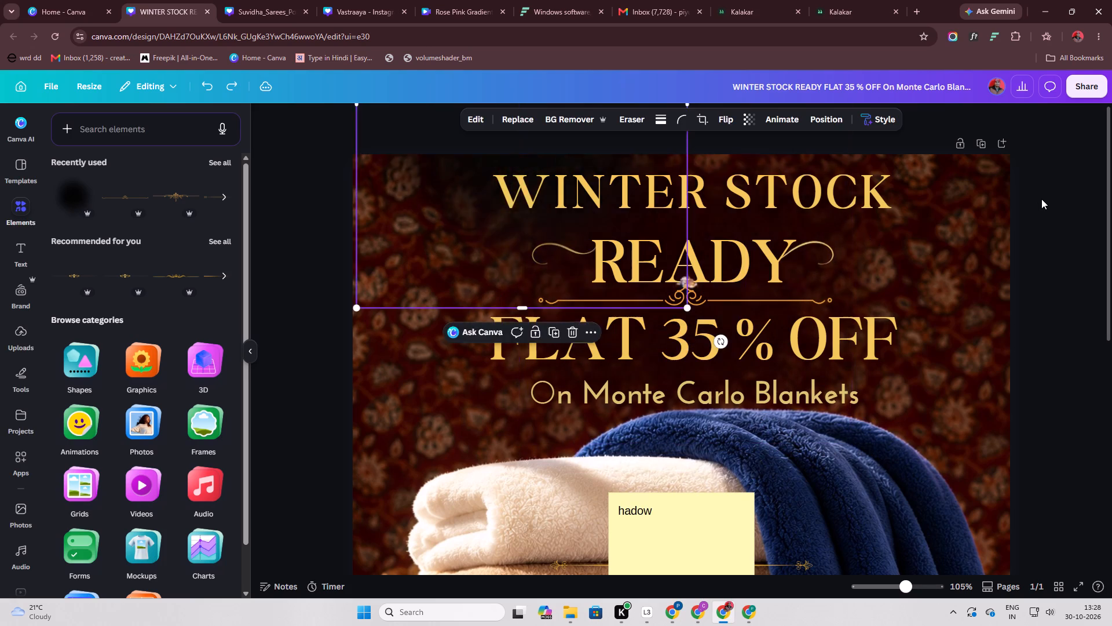
{"action": "key", "text": "ctrl+z"}
{"action": "key", "text": "ctrl+z"}
{"action": "key", "text": "ctrl+z"}
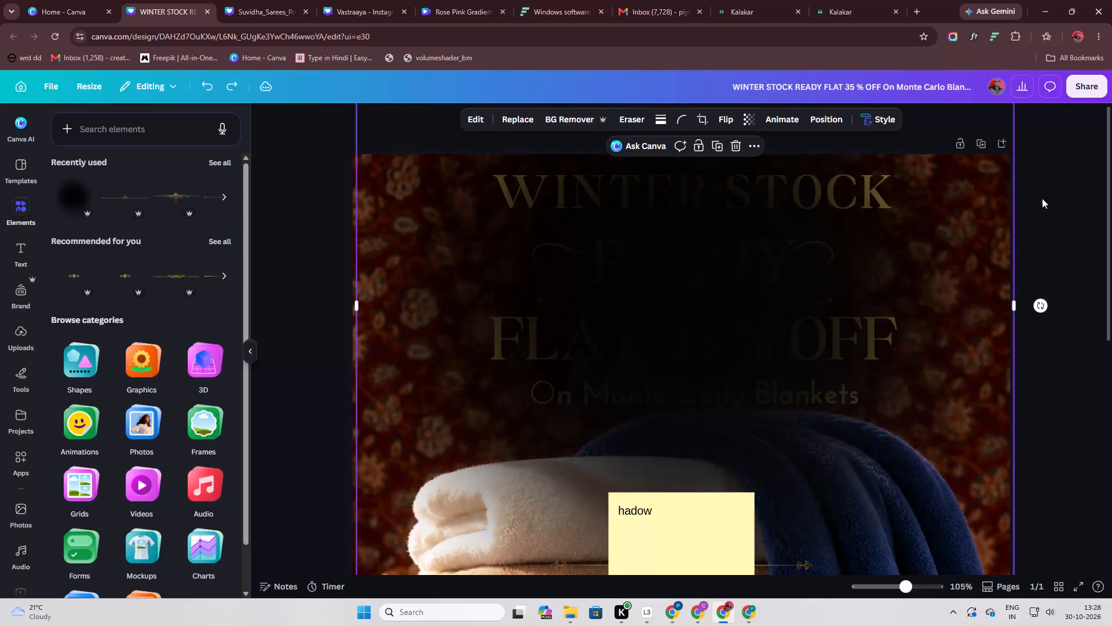
{"action": "key", "text": "ctrl+z"}
{"action": "key", "text": "ctrl+z"}
{"action": "key", "text": "ctrl+z"}
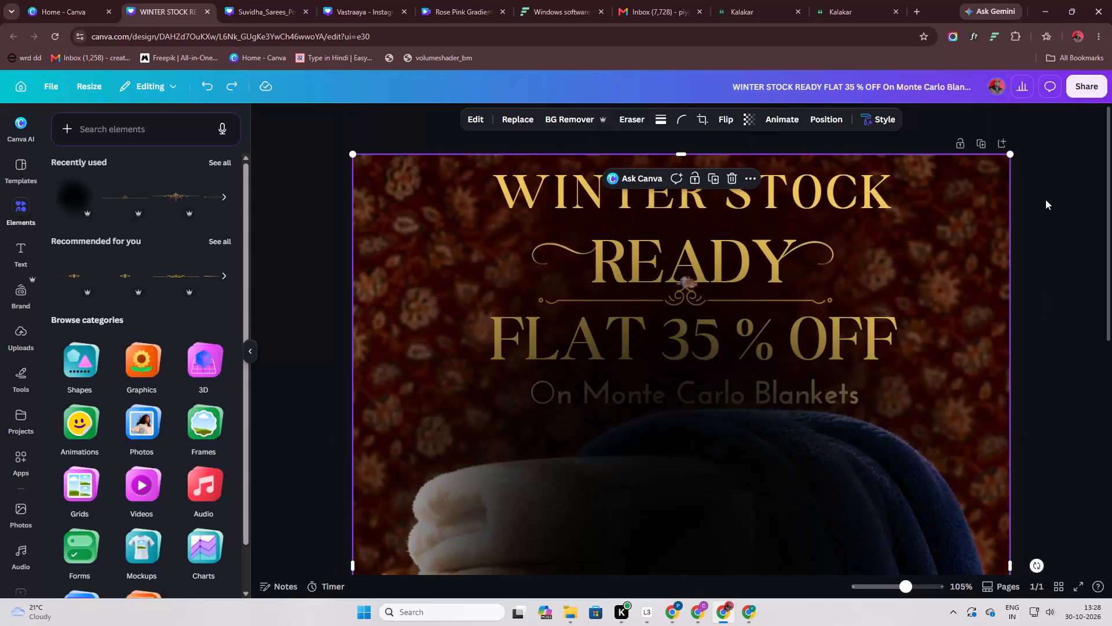
{"action": "key", "text": "ctrl+z"}
Remove the yellow sticky note reading "hadow" from the blanket stack.
{"action": "scroll", "coordinate": [586, 478], "scroll_direction": "down", "scroll_amount": 5}
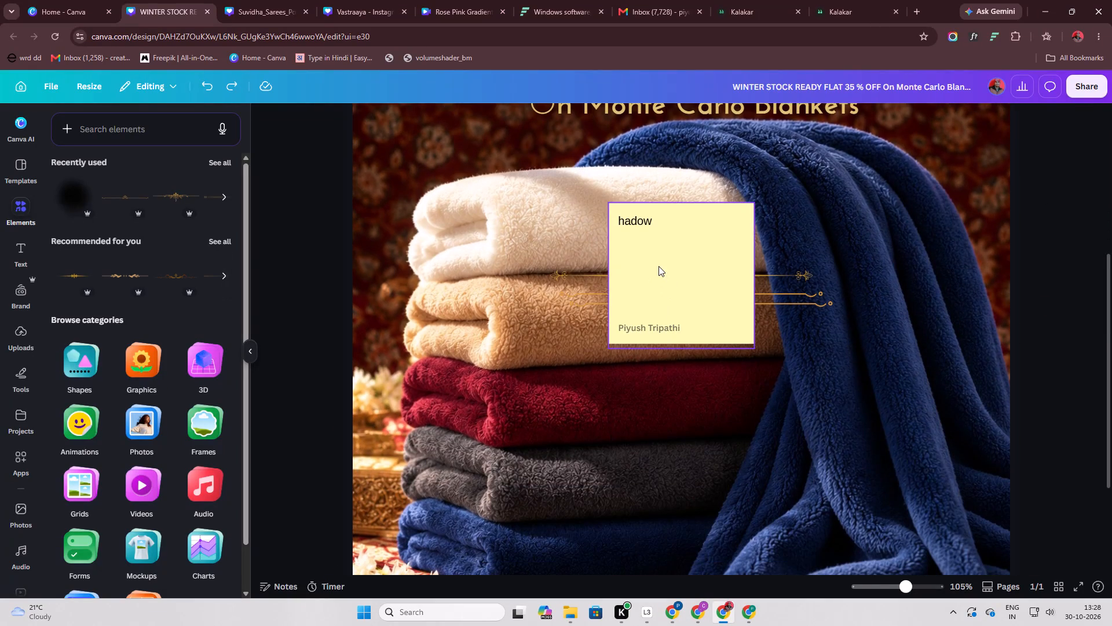
{"action": "left_click", "coordinate": [659, 259]}
{"action": "key", "text": "ctrl+x"}
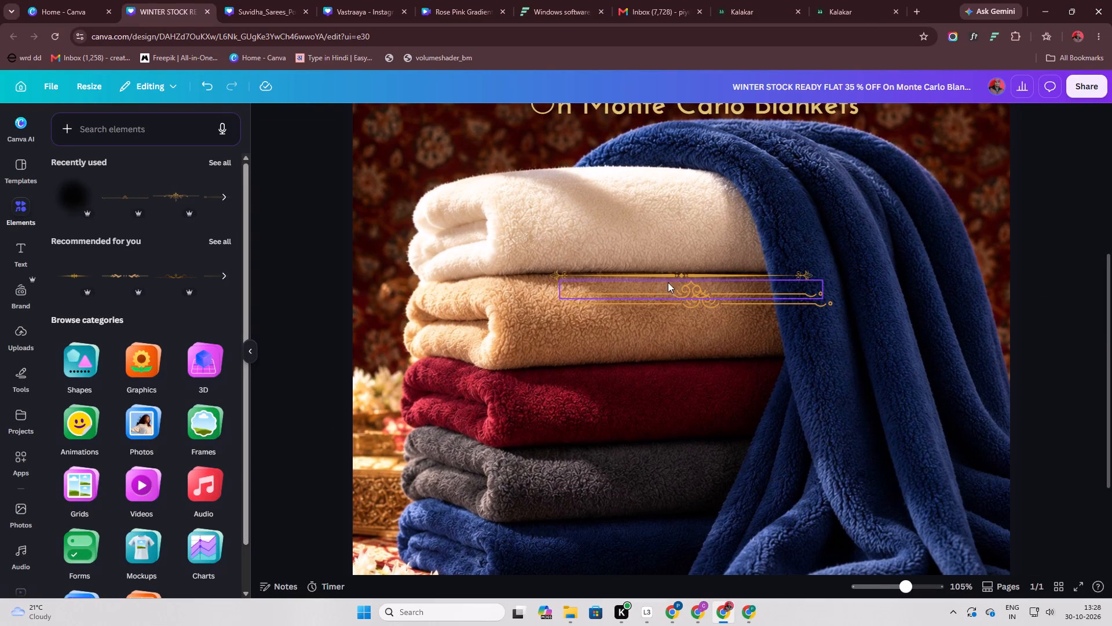
Cut the three scroll-ornament gold dividers, two over the blankets and one beneath READY, keeping the thin straight divider on the white blanket.
{"action": "left_click_drag", "start_coordinate": [678, 275], "coordinate": [694, 213]}
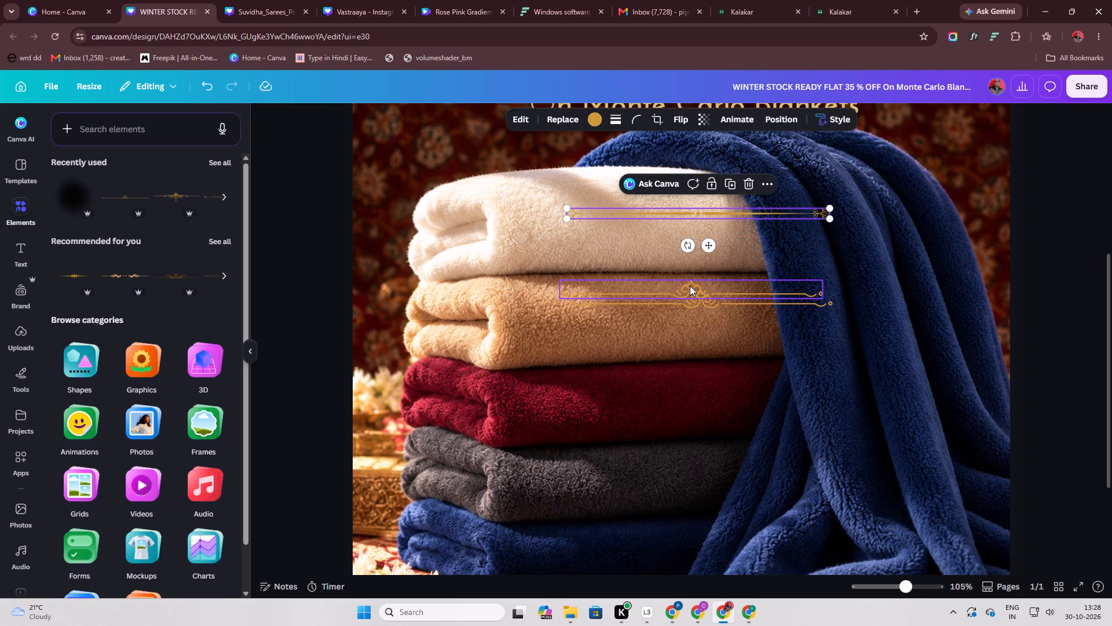
{"action": "left_click", "coordinate": [690, 286]}
{"action": "key", "text": "ctrl+x"}
{"action": "left_click", "coordinate": [697, 306], "text": "ctrl"}
{"action": "key", "text": "ctrl+x"}
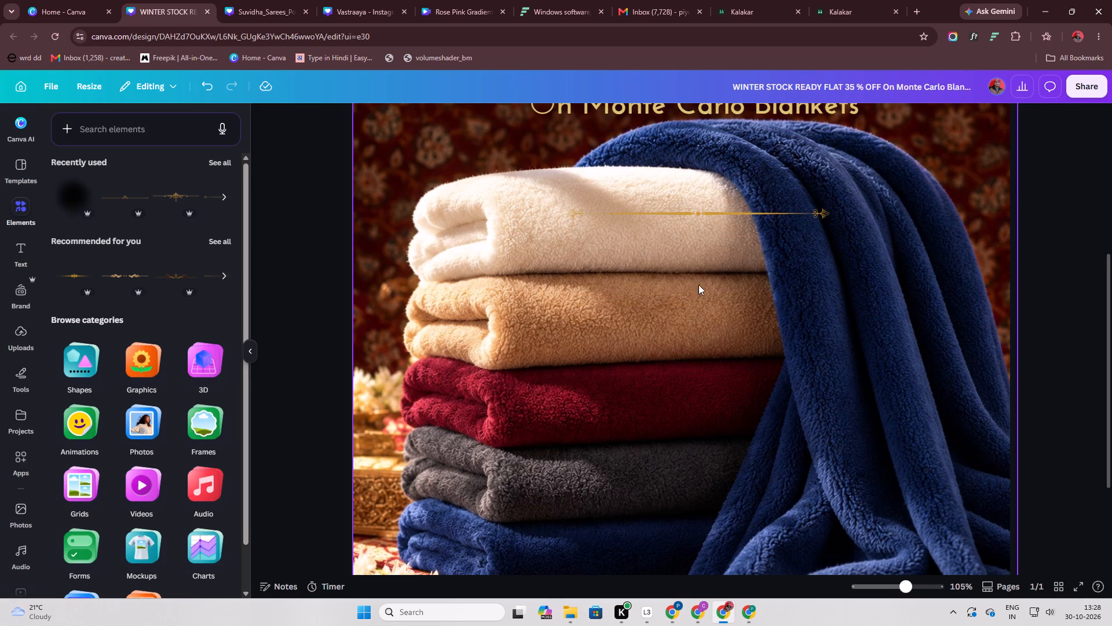
{"action": "scroll", "coordinate": [697, 278], "scroll_direction": "up", "scroll_amount": 3}
{"action": "scroll", "coordinate": [688, 343], "scroll_direction": "up", "scroll_amount": 2}
{"action": "left_click", "coordinate": [694, 300]}
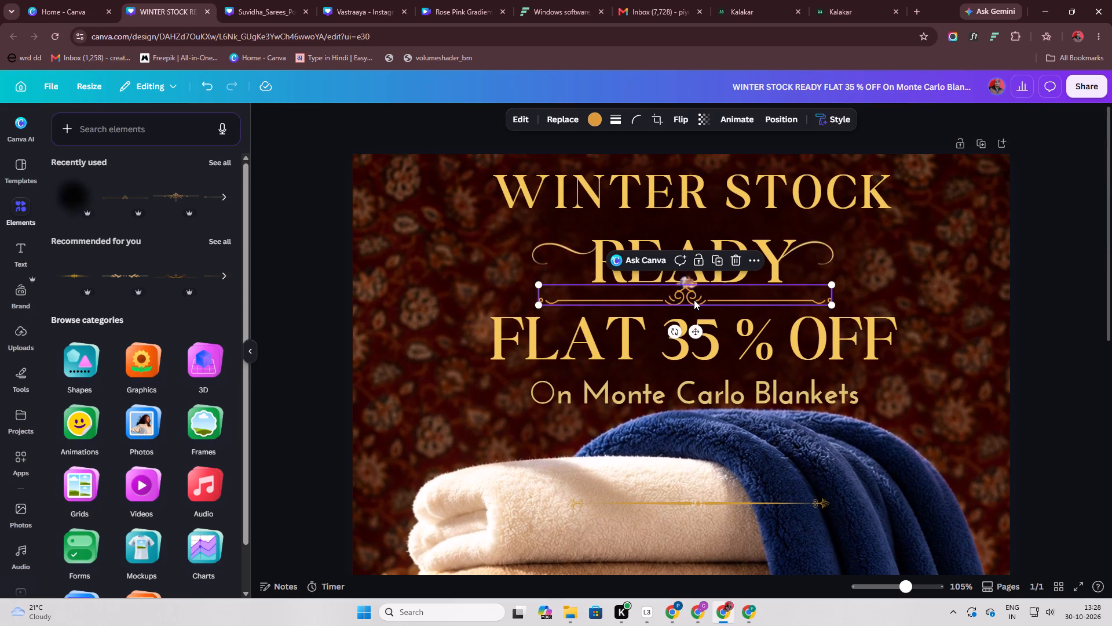
{"action": "key", "text": "ctrl+x"}
Move the thin gold divider between READY and FLAT 35 % OFF and centre-align it with the headline text.
{"action": "left_click_drag", "start_coordinate": [698, 505], "coordinate": [696, 496]}
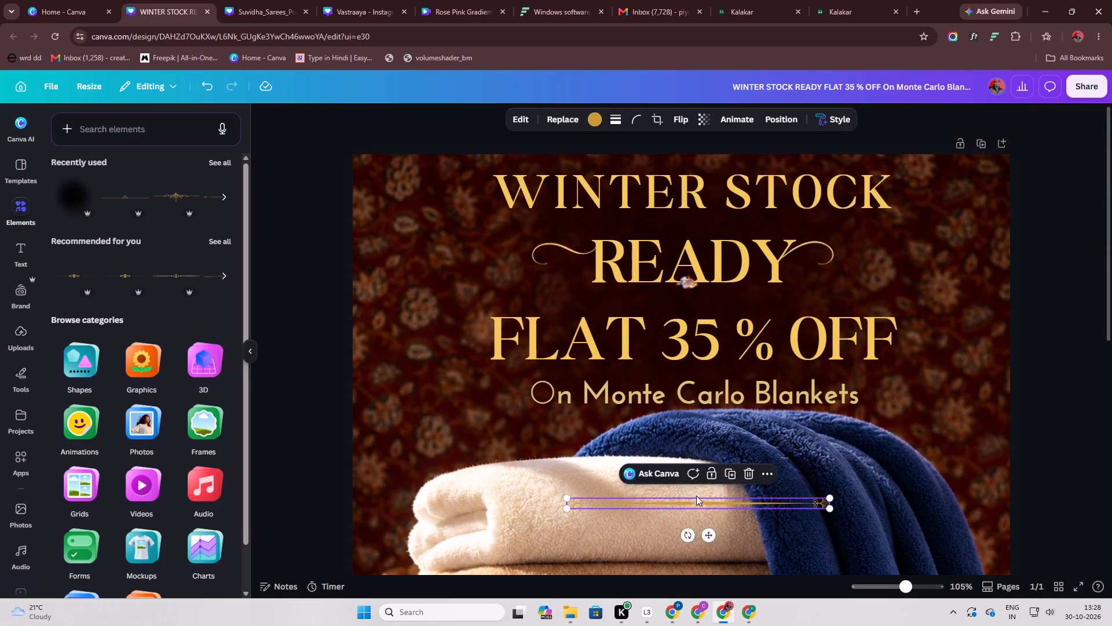
{"action": "left_click_drag", "start_coordinate": [696, 496], "coordinate": [682, 301]}
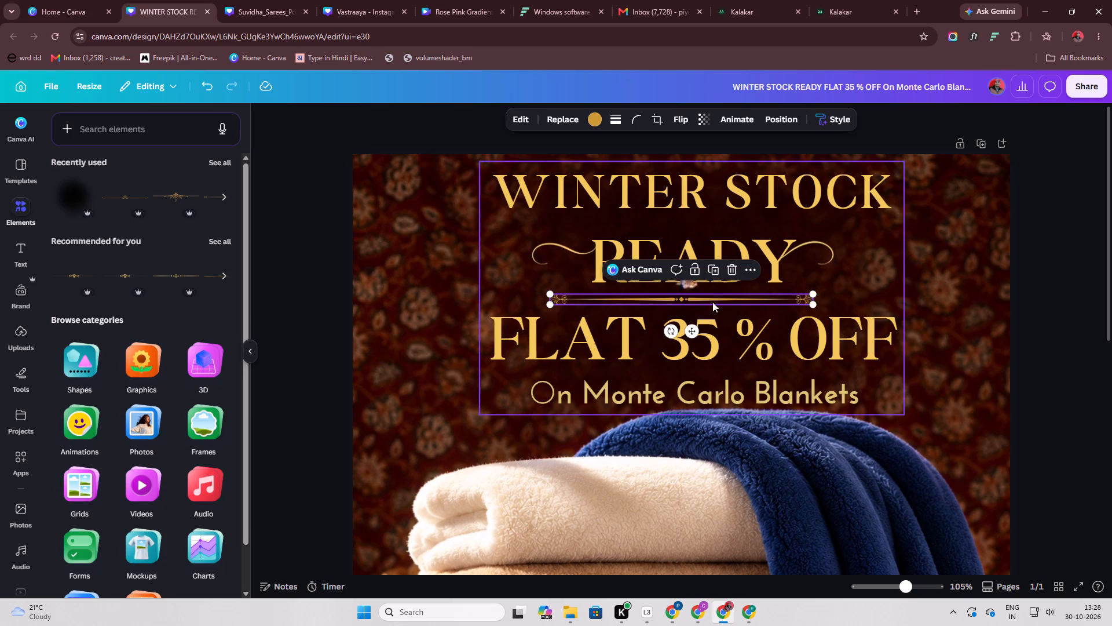
{"action": "left_click", "coordinate": [775, 254], "text": "shift"}
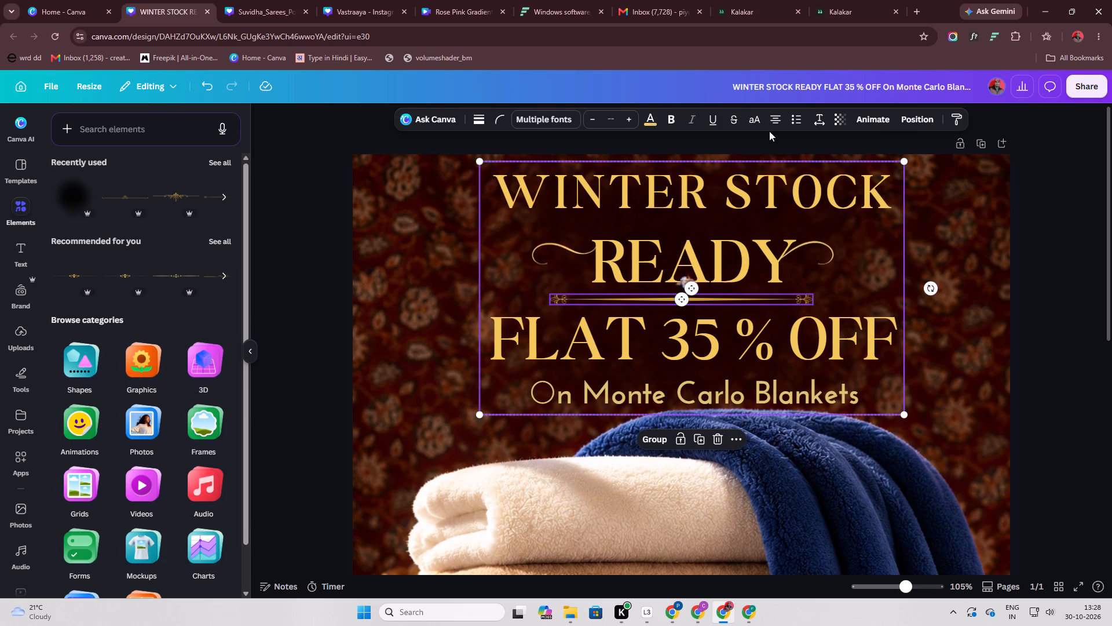
{"action": "left_click", "coordinate": [909, 123]}
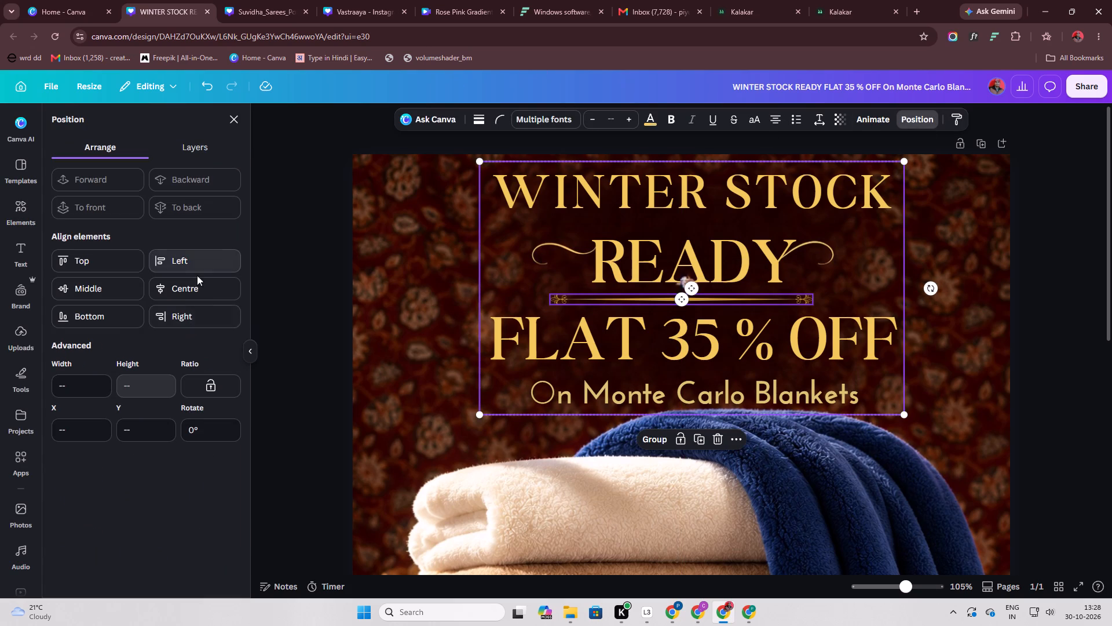
{"action": "left_click", "coordinate": [191, 296]}
{"action": "left_click", "coordinate": [273, 267]}
{"action": "left_click", "coordinate": [259, 308]}
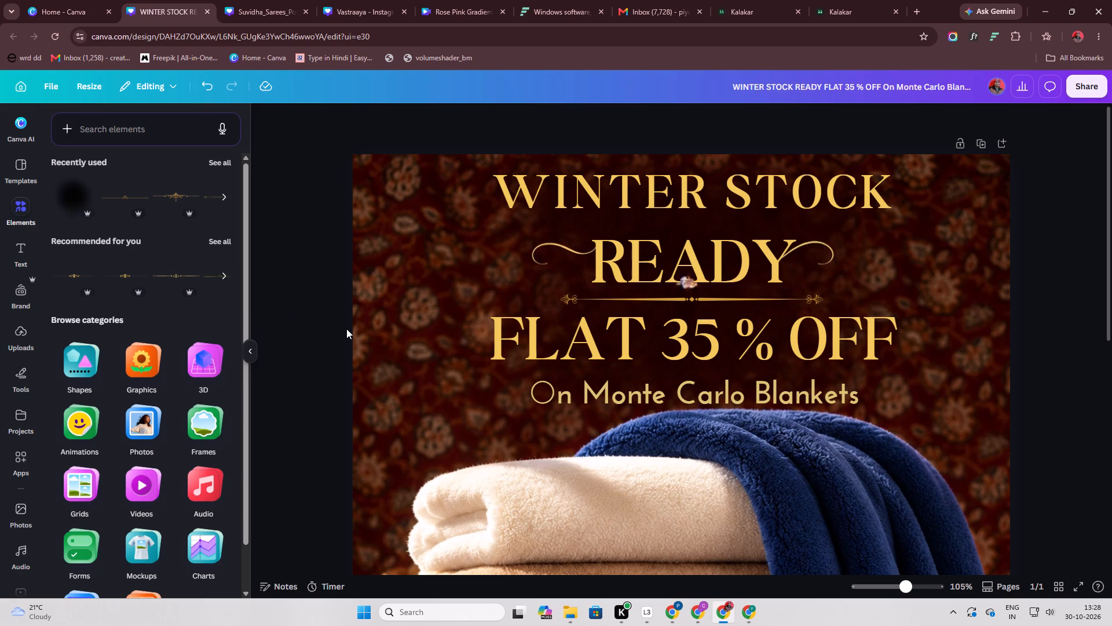
Examine the headline close up and at full-poster size, checking the divider and the spot beneath the A of READY.
{"action": "scroll", "coordinate": [668, 319], "scroll_direction": "up", "scroll_amount": 4, "text": "alt"}
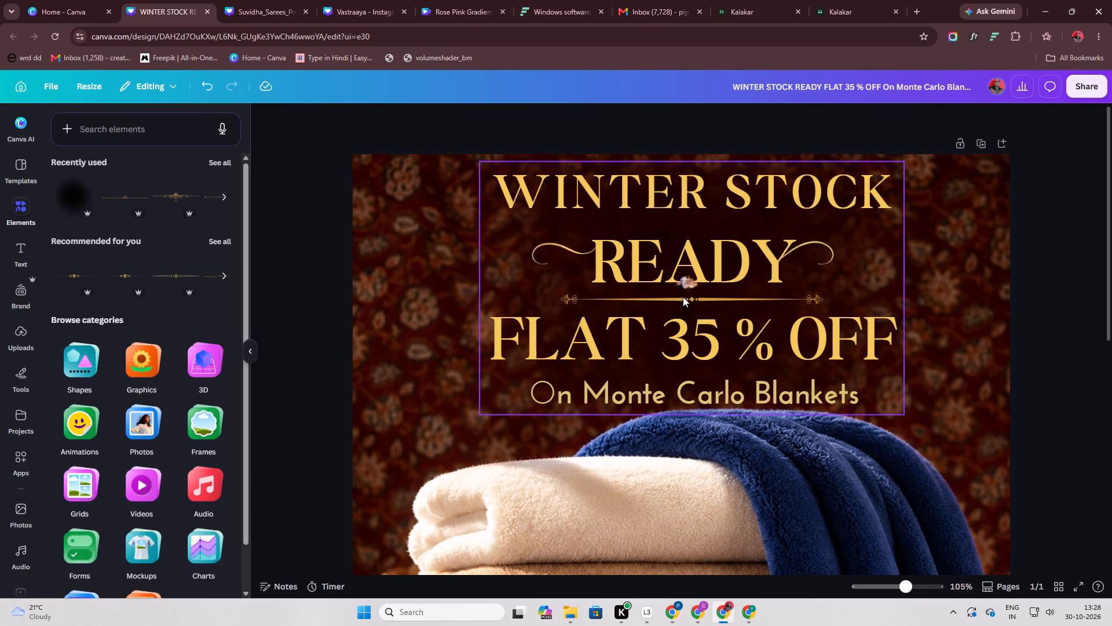
{"action": "scroll", "coordinate": [688, 294], "scroll_direction": "up", "scroll_amount": 10, "text": "ctrl"}
{"action": "scroll", "coordinate": [679, 256], "scroll_direction": "down", "scroll_amount": 5, "text": "ctrl"}
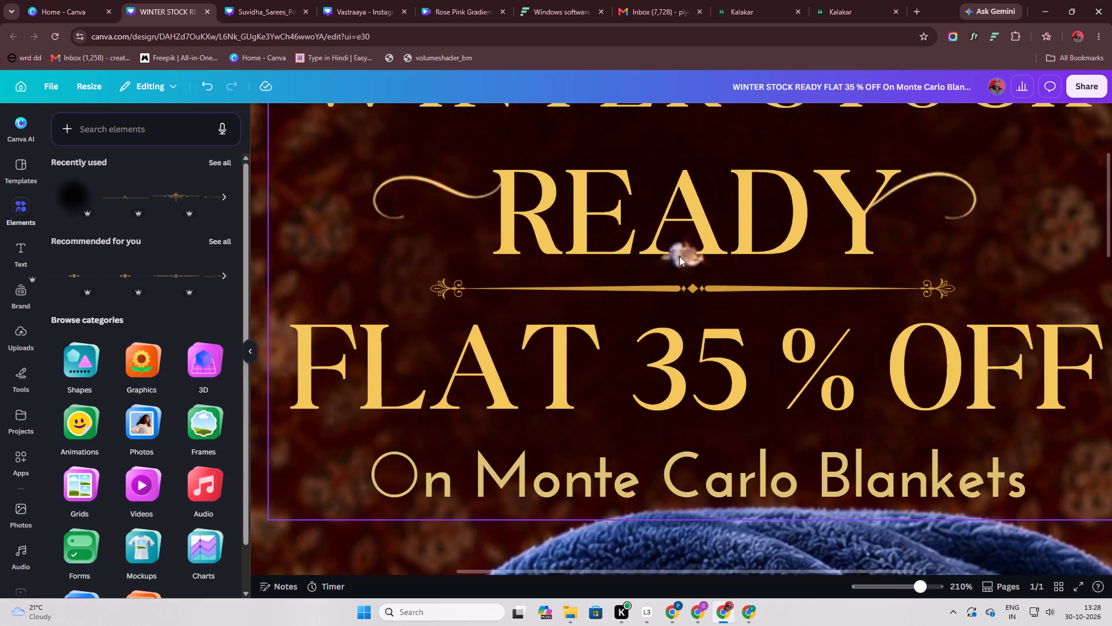
{"action": "scroll", "coordinate": [679, 253], "scroll_direction": "down", "scroll_amount": 10, "text": "ctrl"}
{"action": "scroll", "coordinate": [656, 216], "scroll_direction": "up", "scroll_amount": 9, "text": "ctrl"}
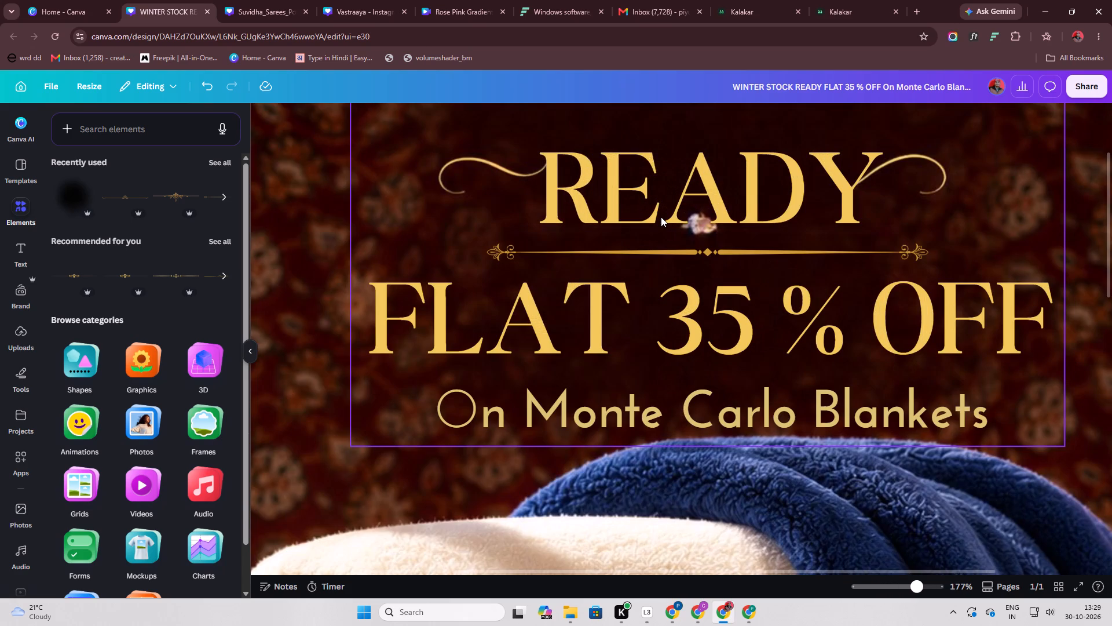
{"action": "scroll", "coordinate": [661, 217], "scroll_direction": "down", "scroll_amount": 9, "text": "ctrl"}
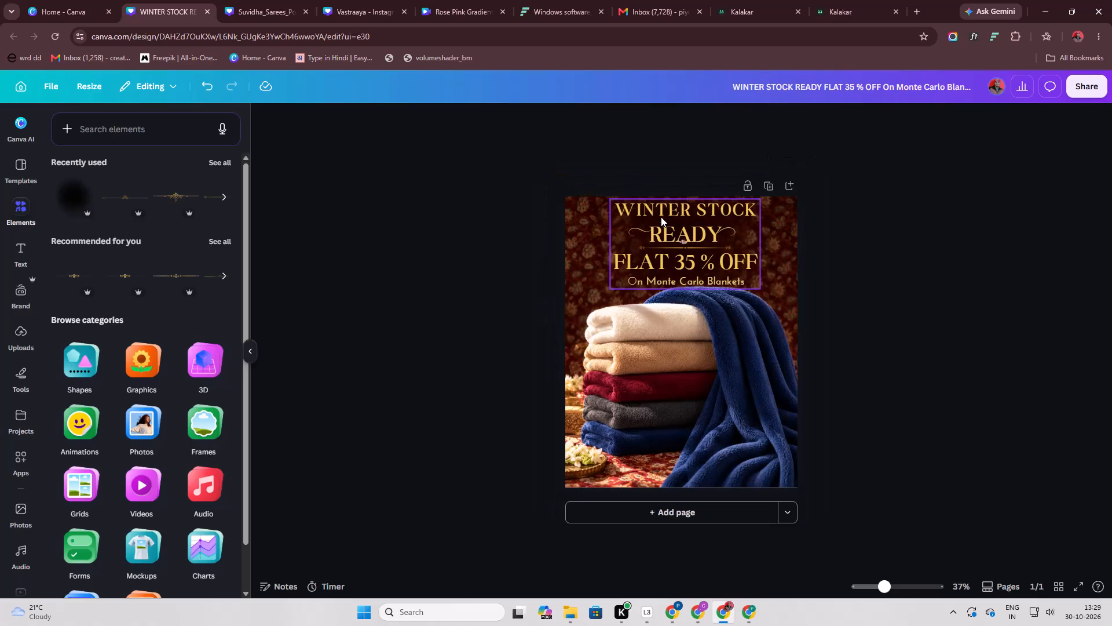
{"action": "scroll", "coordinate": [674, 224], "scroll_direction": "up", "scroll_amount": 4, "text": "ctrl"}
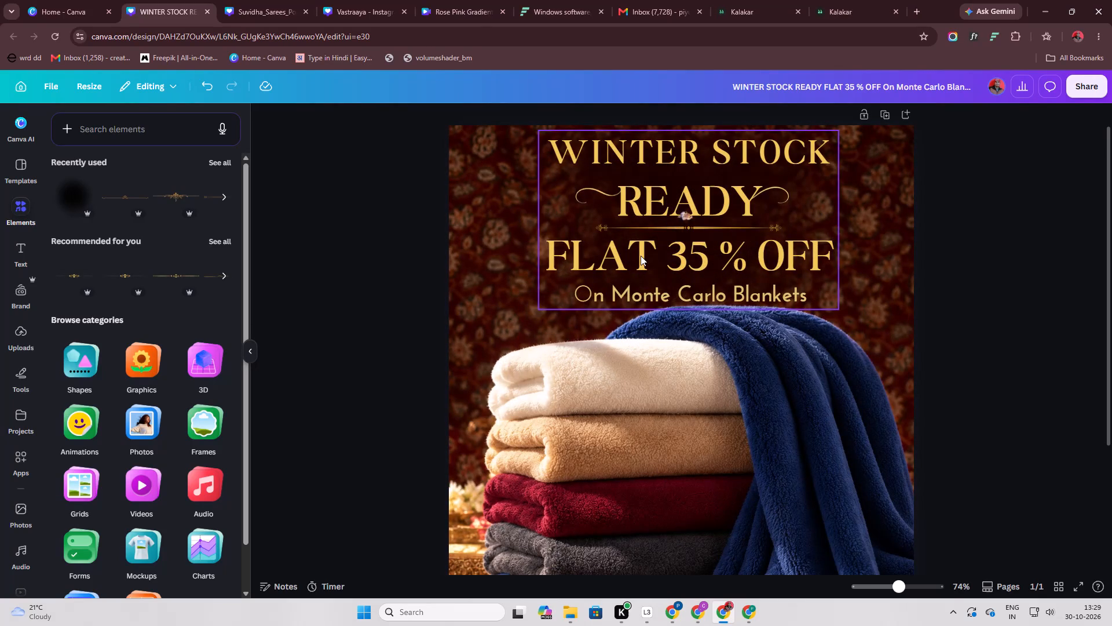
{"action": "left_click", "coordinate": [952, 337]}
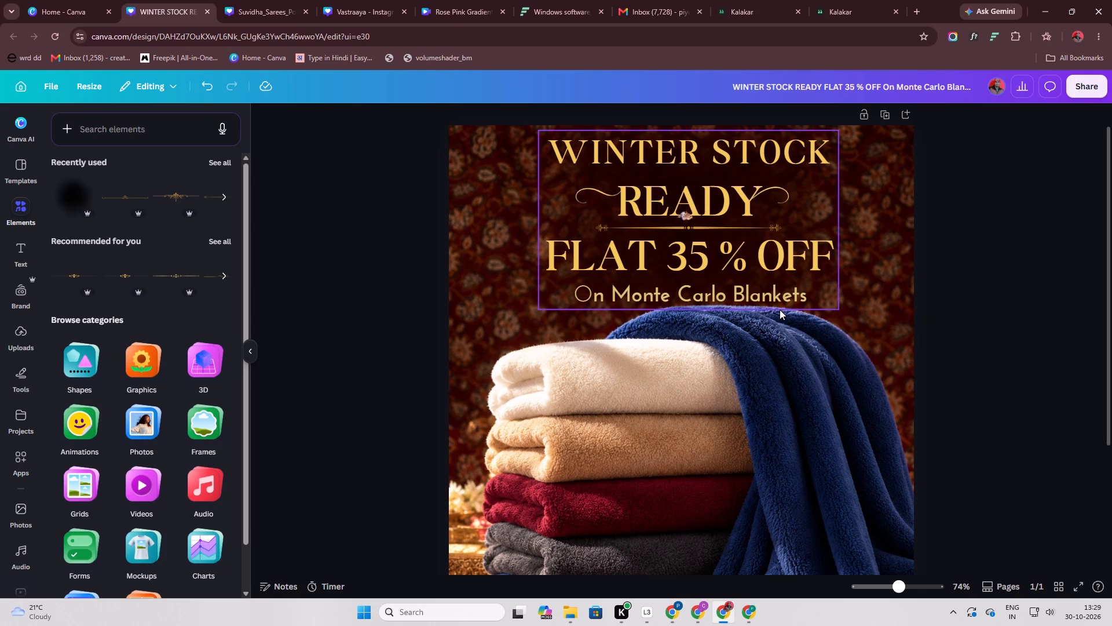
{"action": "scroll", "coordinate": [689, 182], "scroll_direction": "up", "scroll_amount": 5, "text": "alt"}
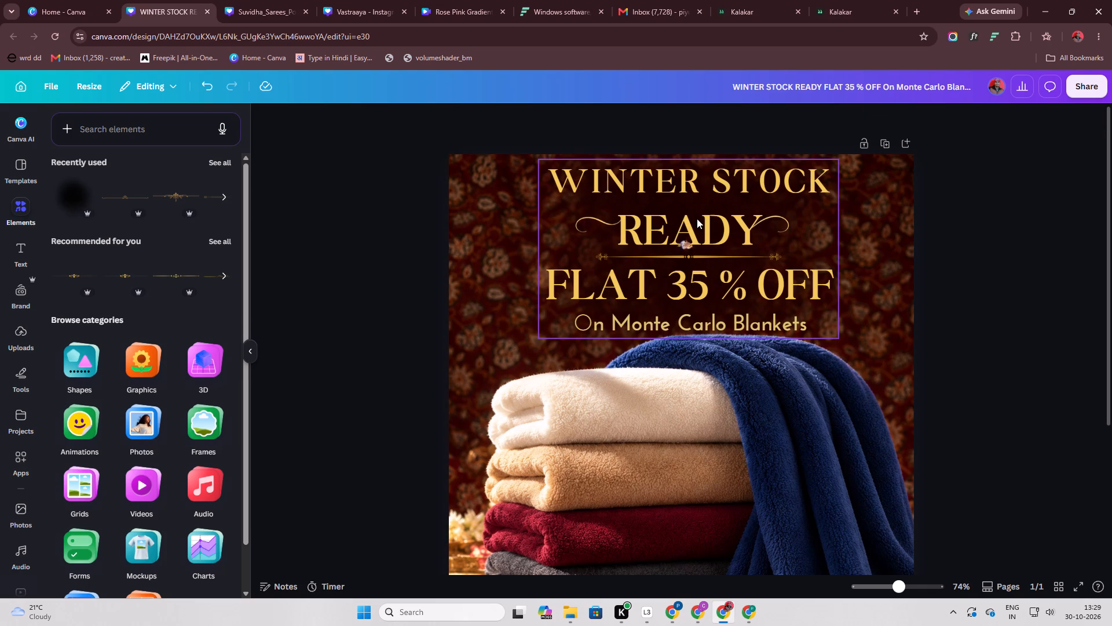
{"action": "scroll", "coordinate": [698, 220], "scroll_direction": "up", "scroll_amount": 9, "text": "ctrl"}
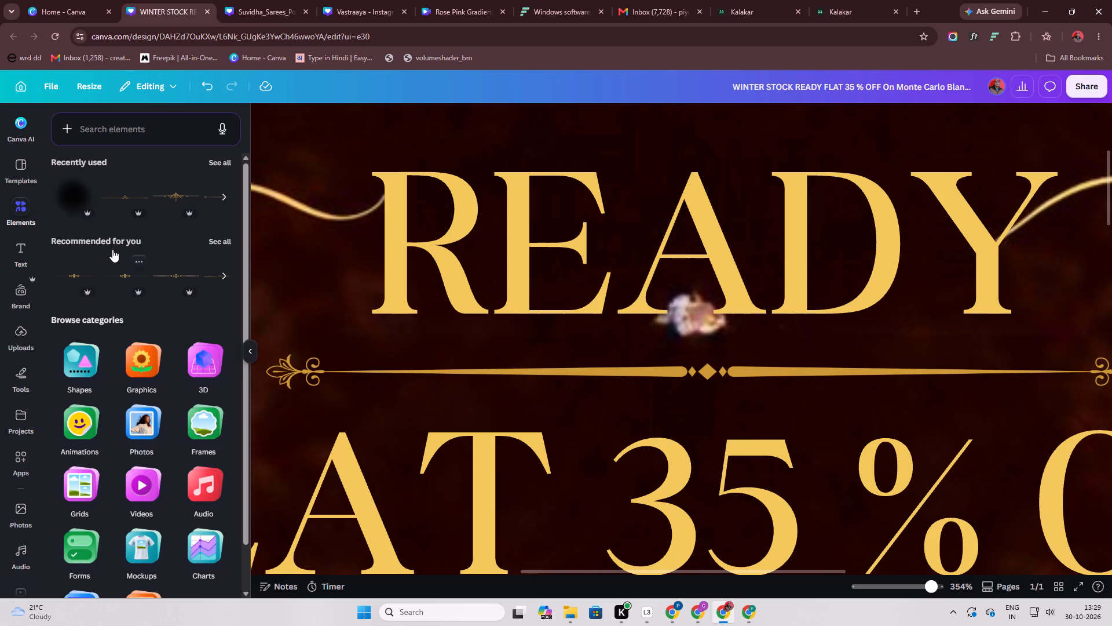
{"action": "scroll", "coordinate": [590, 250], "scroll_direction": "down", "scroll_amount": 6, "text": "ctrl"}
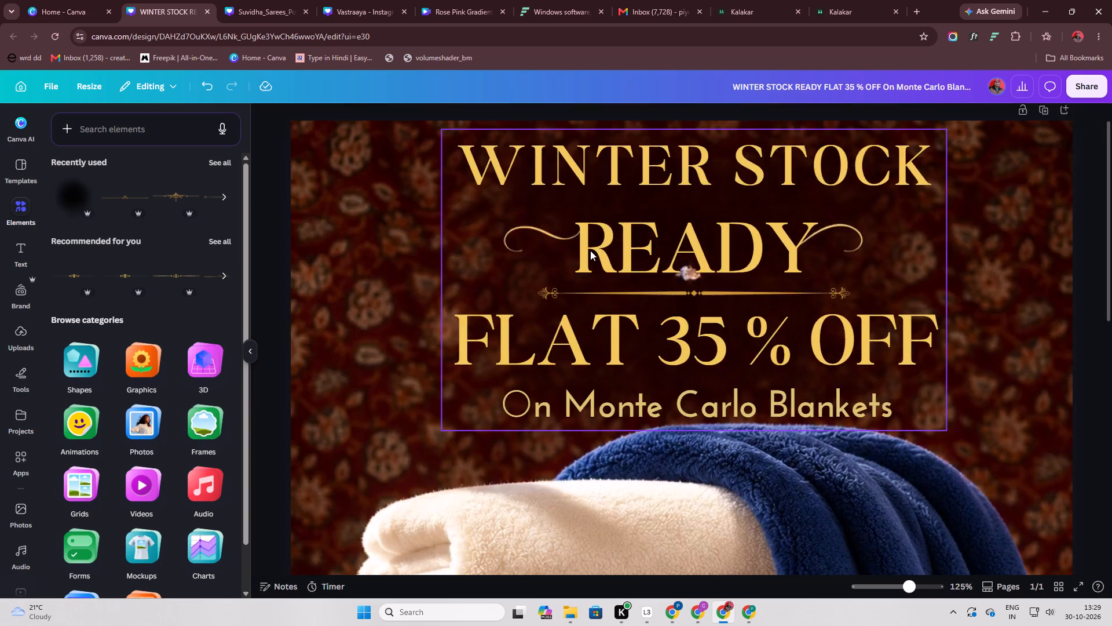
{"action": "scroll", "coordinate": [590, 250], "scroll_direction": "down", "scroll_amount": 5, "text": "ctrl"}
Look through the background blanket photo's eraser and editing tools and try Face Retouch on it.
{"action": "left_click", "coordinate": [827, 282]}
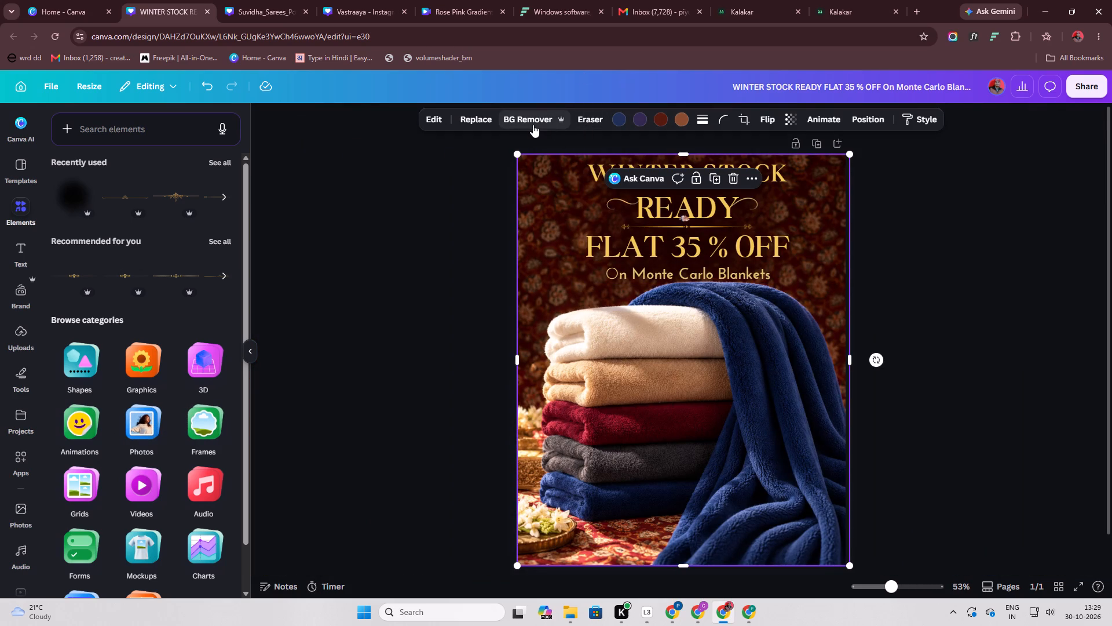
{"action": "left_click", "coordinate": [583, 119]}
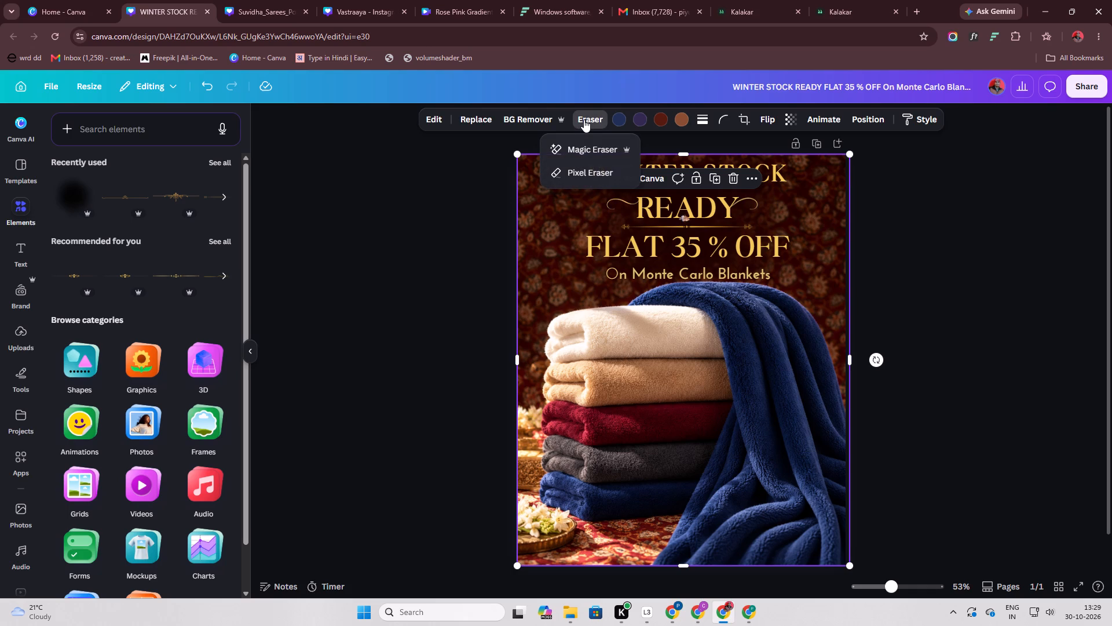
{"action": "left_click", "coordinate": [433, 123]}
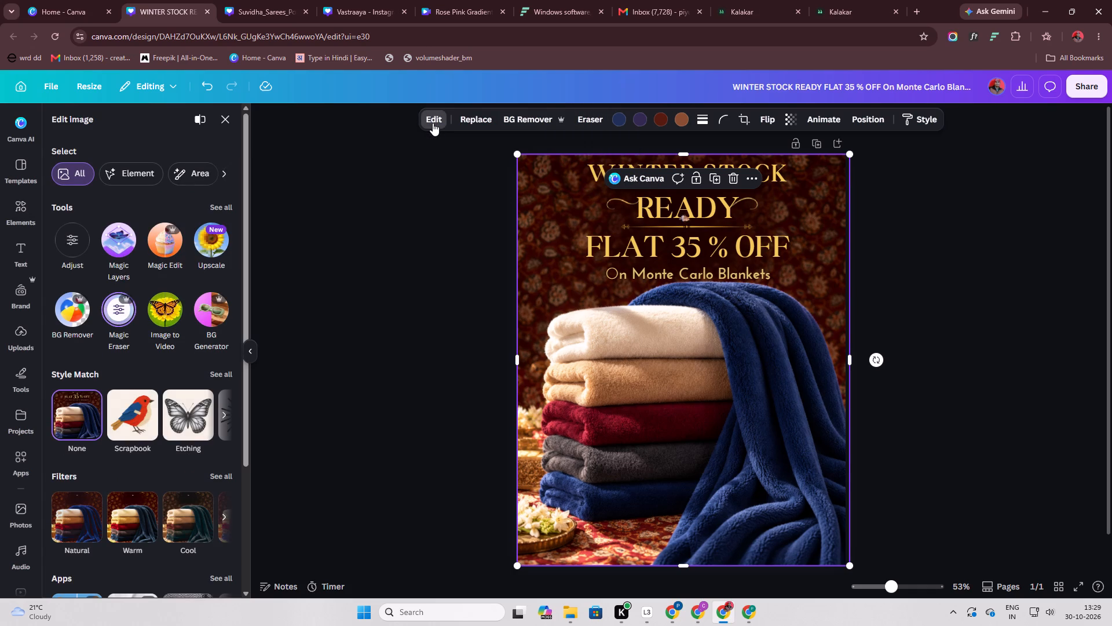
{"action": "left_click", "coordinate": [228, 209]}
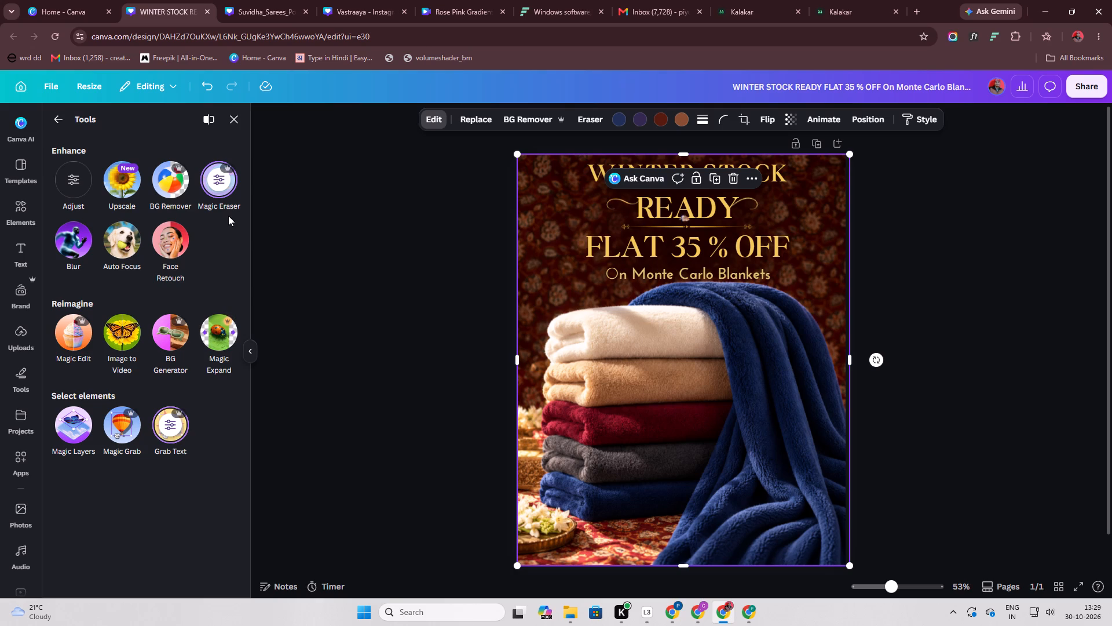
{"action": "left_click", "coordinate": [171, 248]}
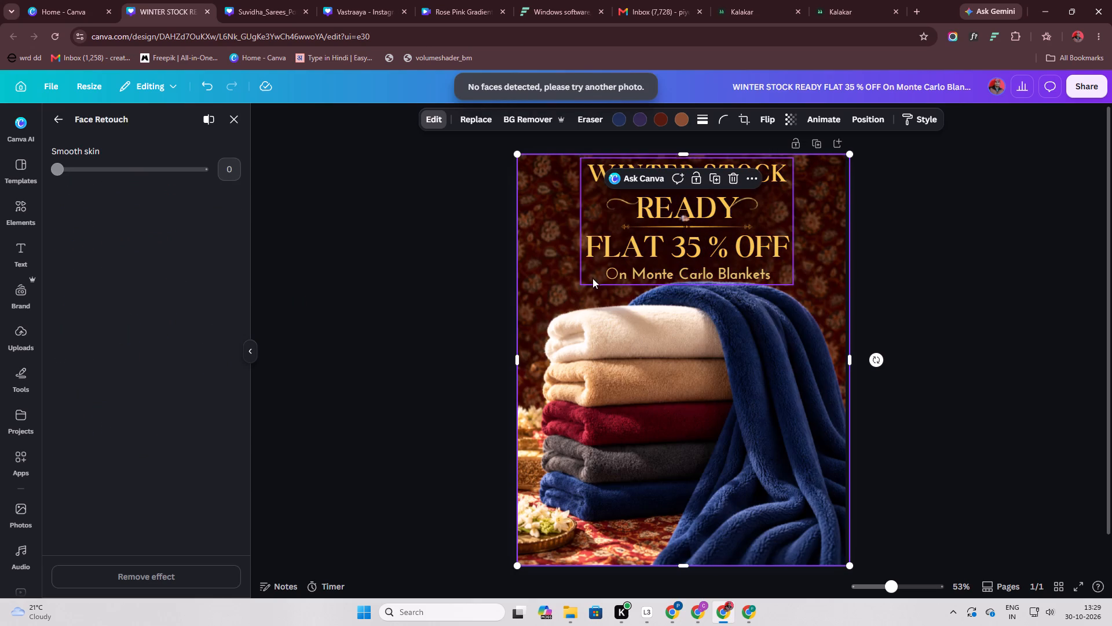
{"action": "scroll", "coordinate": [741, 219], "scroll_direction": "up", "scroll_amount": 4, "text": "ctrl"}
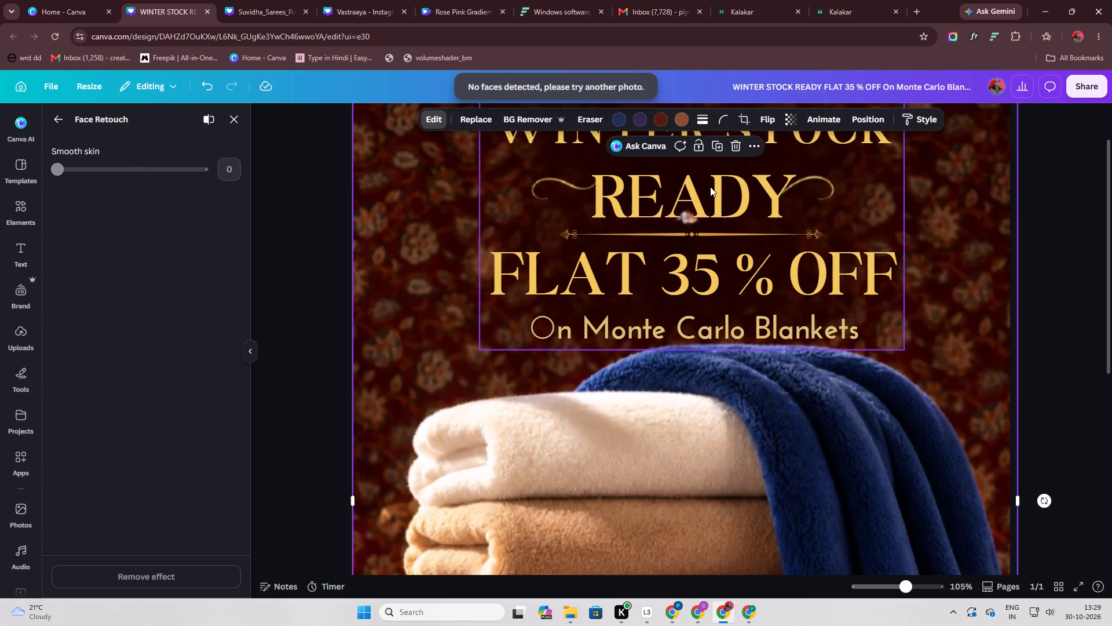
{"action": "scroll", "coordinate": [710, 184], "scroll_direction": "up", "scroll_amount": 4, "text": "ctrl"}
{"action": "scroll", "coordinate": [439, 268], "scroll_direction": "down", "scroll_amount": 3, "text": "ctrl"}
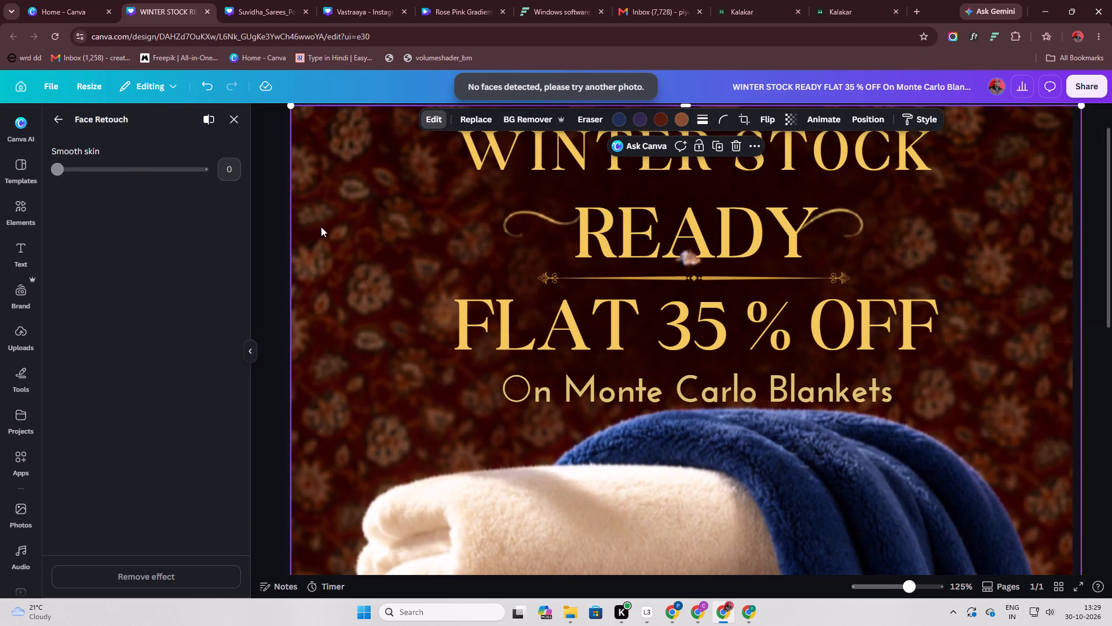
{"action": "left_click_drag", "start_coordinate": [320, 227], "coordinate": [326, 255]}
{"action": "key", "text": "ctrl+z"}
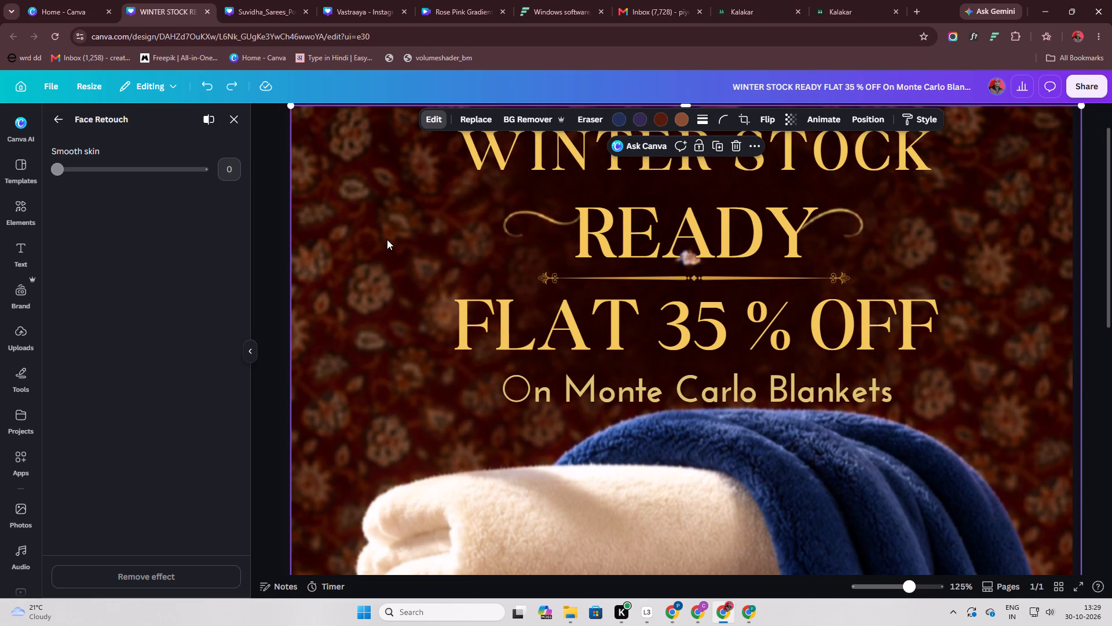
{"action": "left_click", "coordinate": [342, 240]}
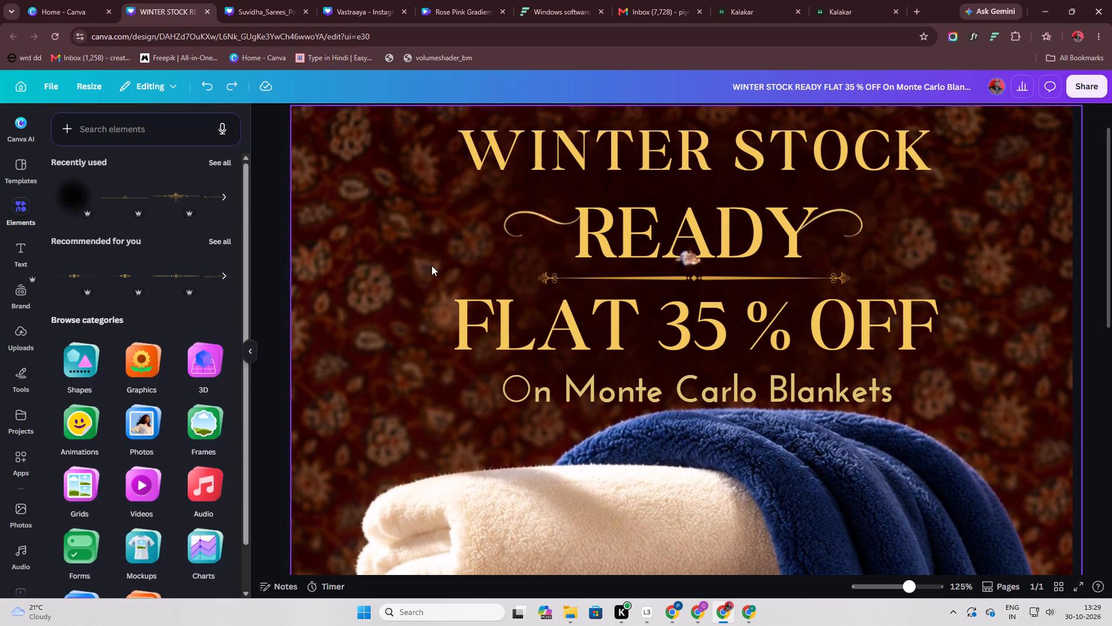
Save the poster design.
{"action": "key", "text": "ctrl+s"}
{"action": "key", "text": "ctrl+s"}
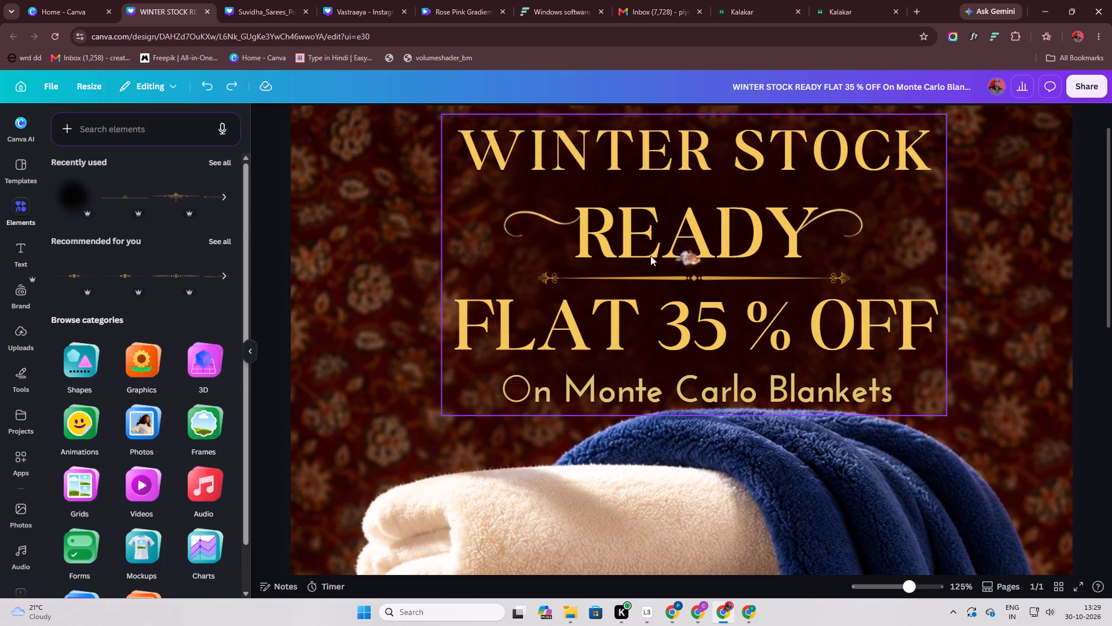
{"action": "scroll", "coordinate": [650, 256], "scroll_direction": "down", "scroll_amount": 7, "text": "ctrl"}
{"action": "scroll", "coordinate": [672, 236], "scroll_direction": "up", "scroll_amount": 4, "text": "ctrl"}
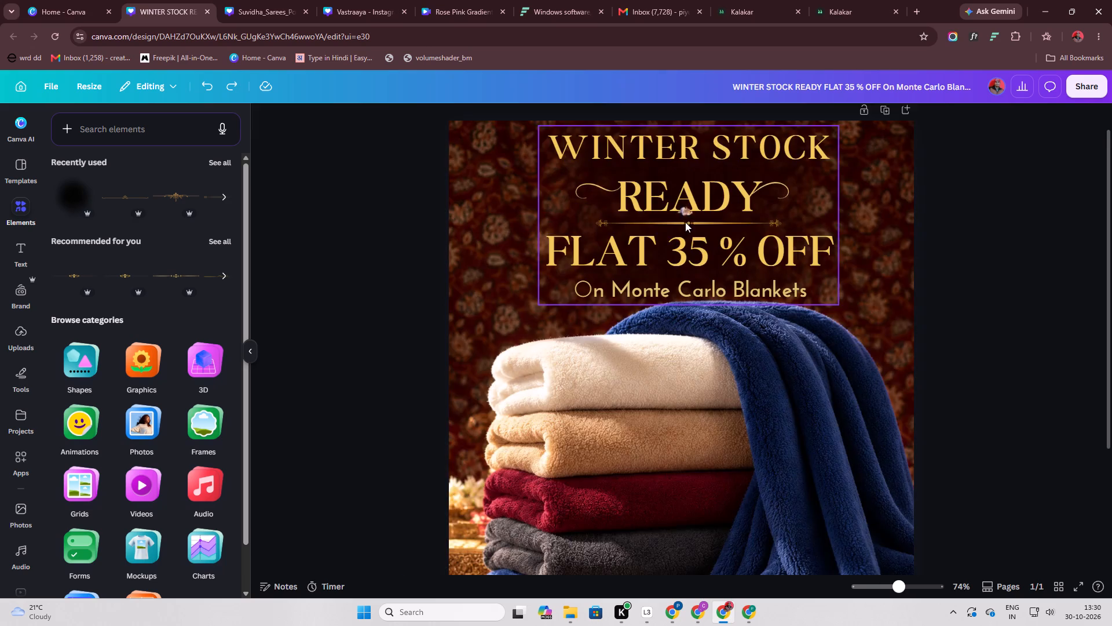
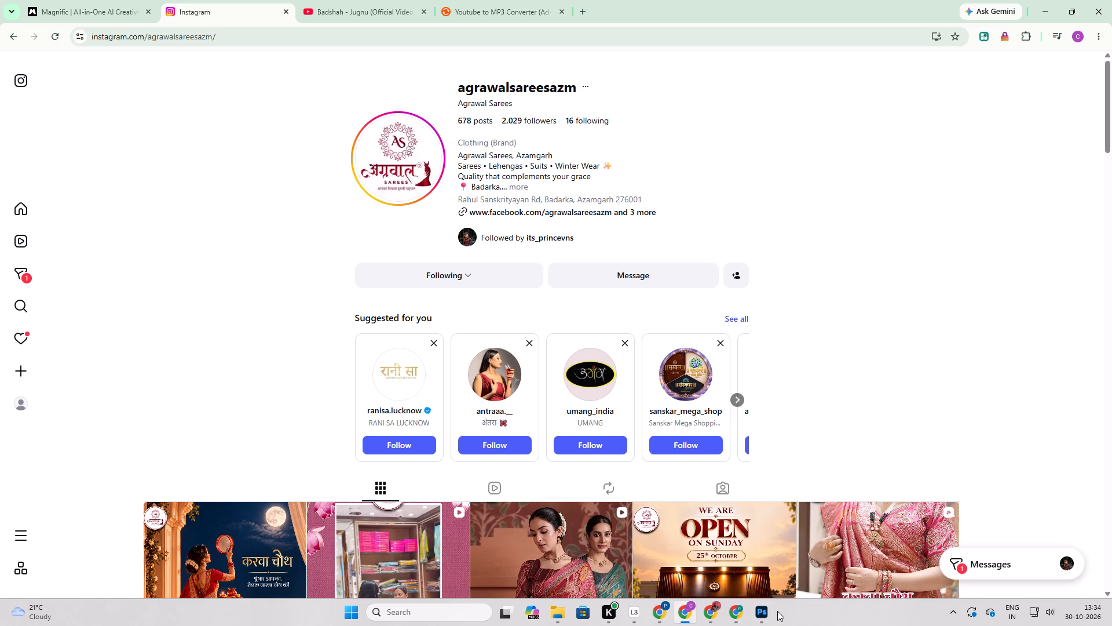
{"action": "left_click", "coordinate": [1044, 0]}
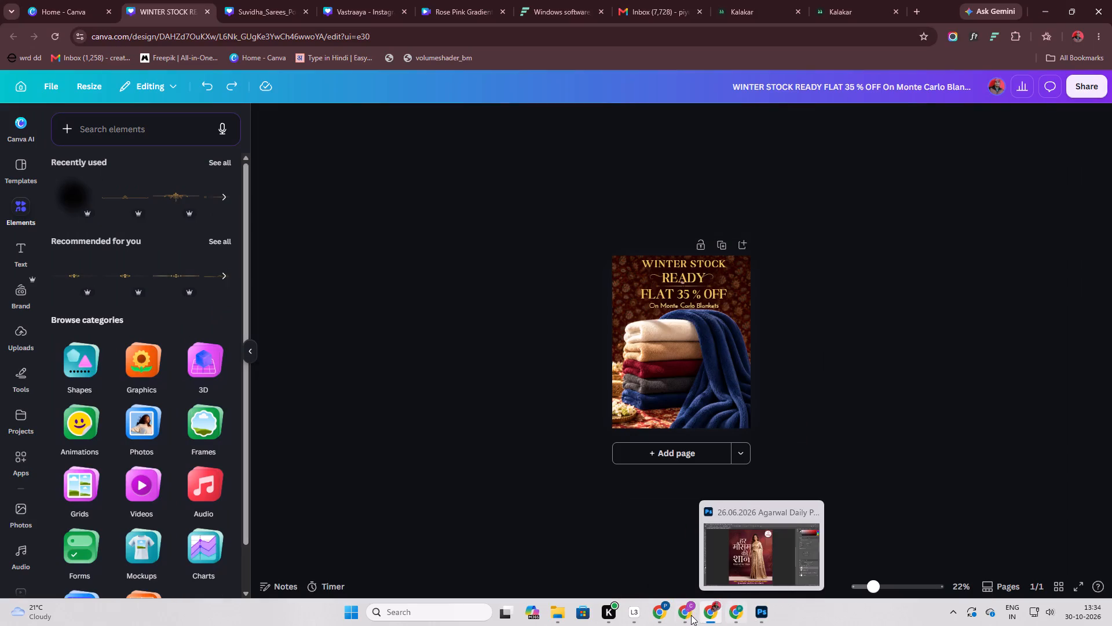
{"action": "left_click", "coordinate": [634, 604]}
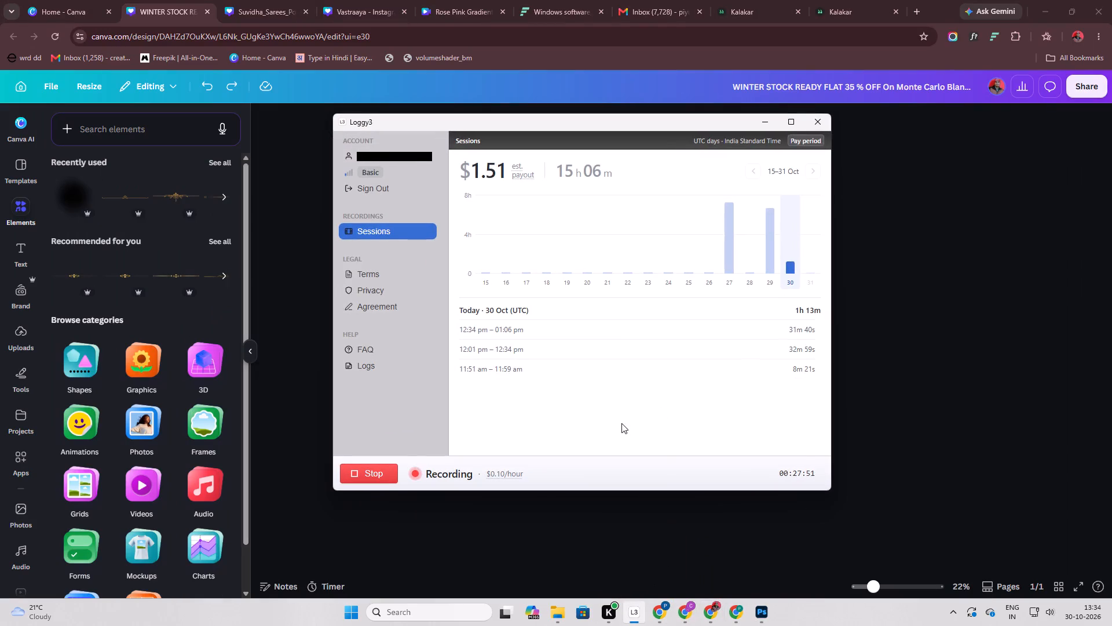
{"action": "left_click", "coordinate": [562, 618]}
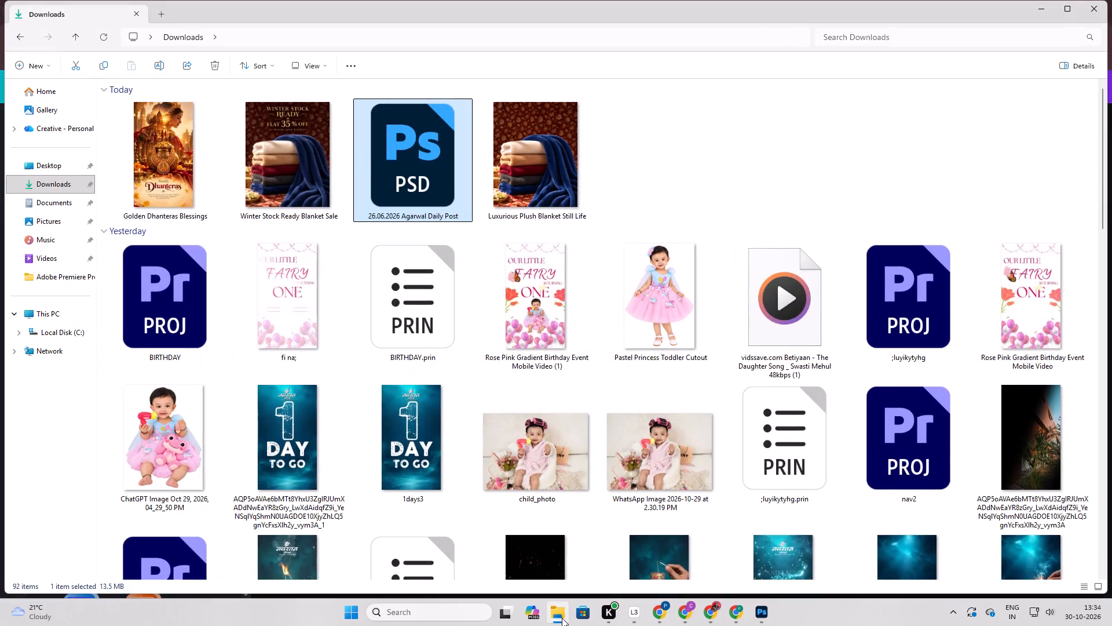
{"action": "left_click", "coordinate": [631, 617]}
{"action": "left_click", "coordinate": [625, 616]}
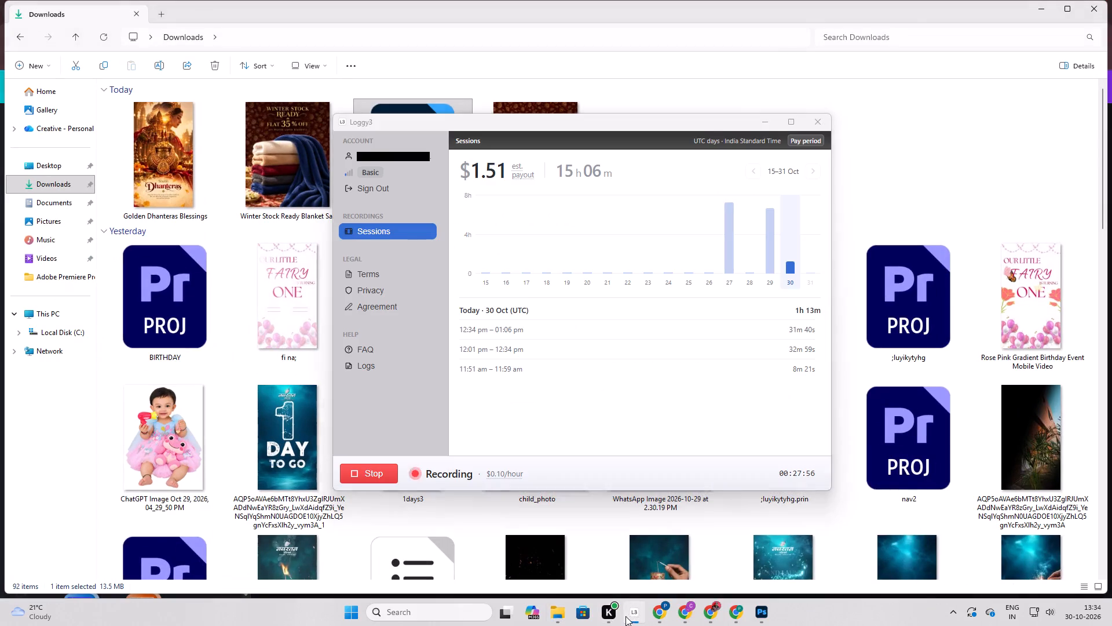
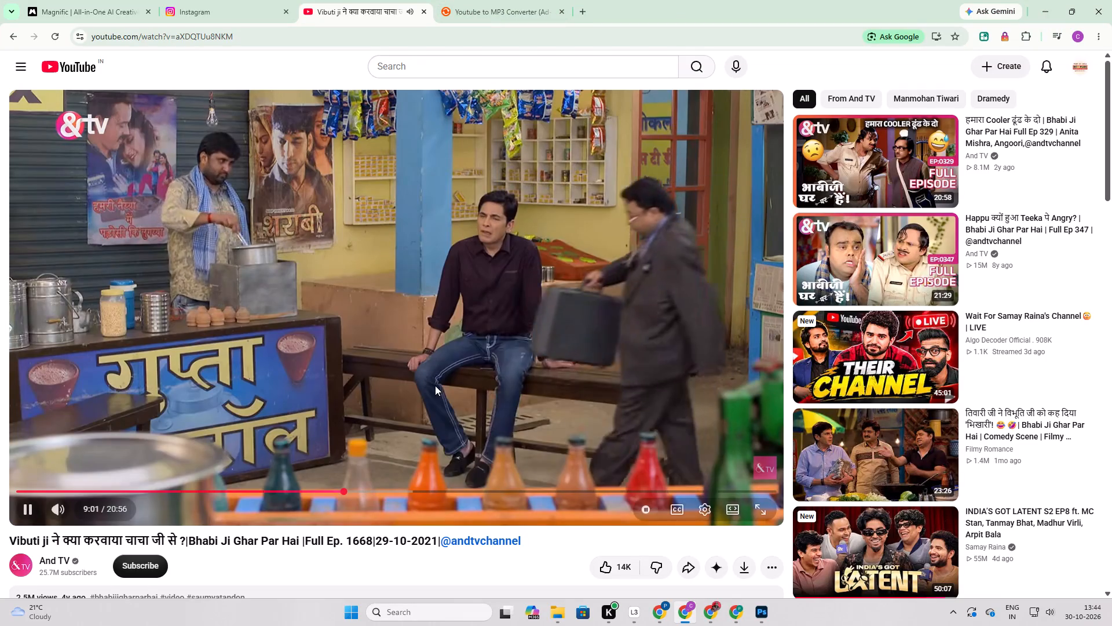
Pause the YouTube video and switch back to the Winter Stock Ready poster design in Canva.
{"action": "left_click", "coordinate": [435, 385]}
{"action": "left_click", "coordinate": [1046, 5]}
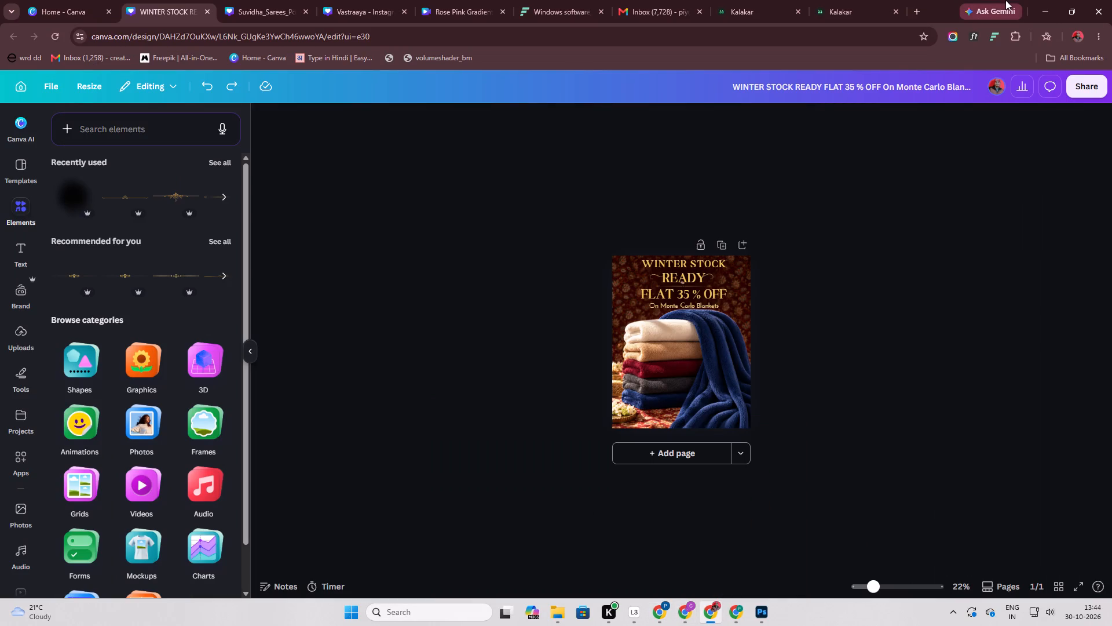